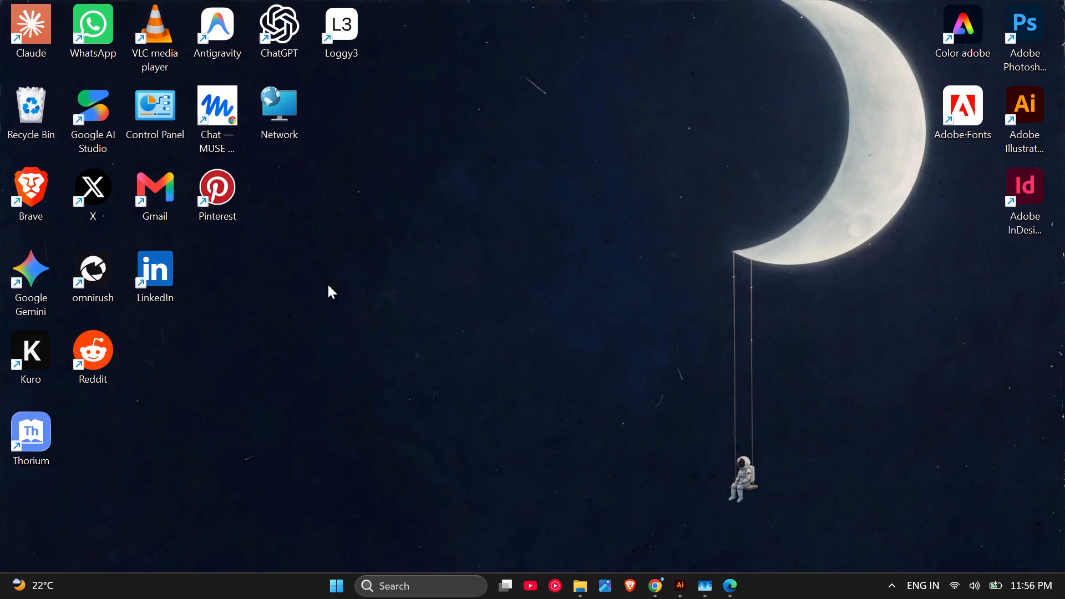
Open Adobe Illustrator and bring its home screen to the front.
double_click(1008, 124)
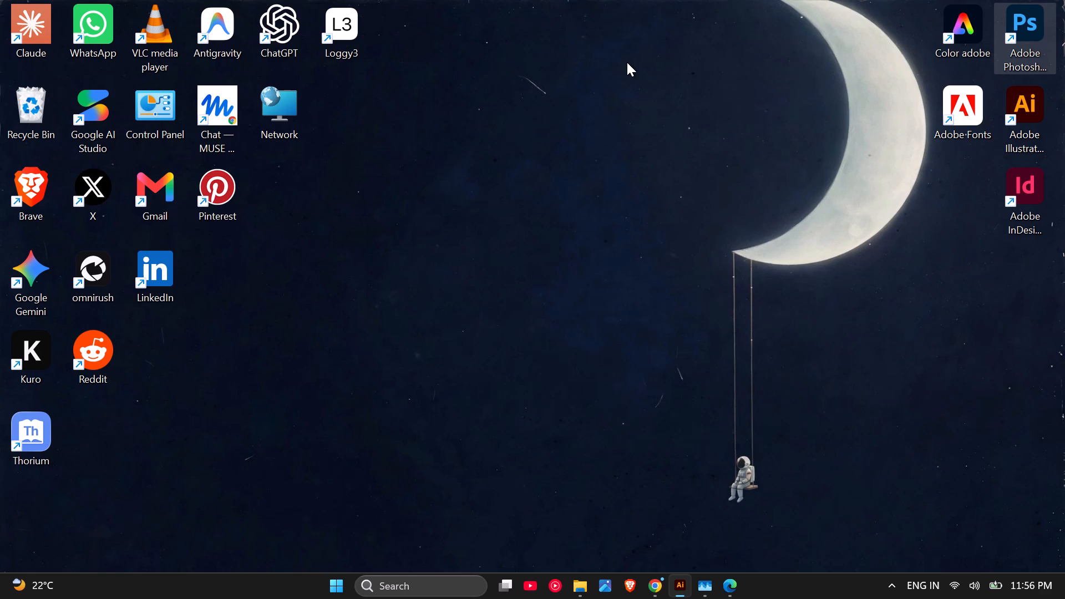
double_click(1042, 111)
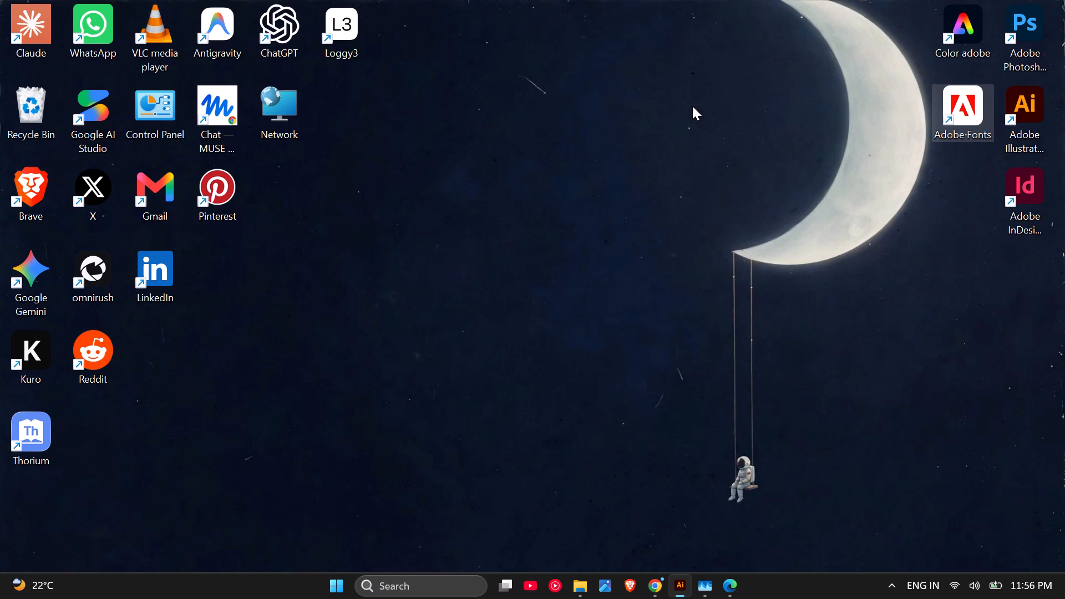
double_click(1037, 106)
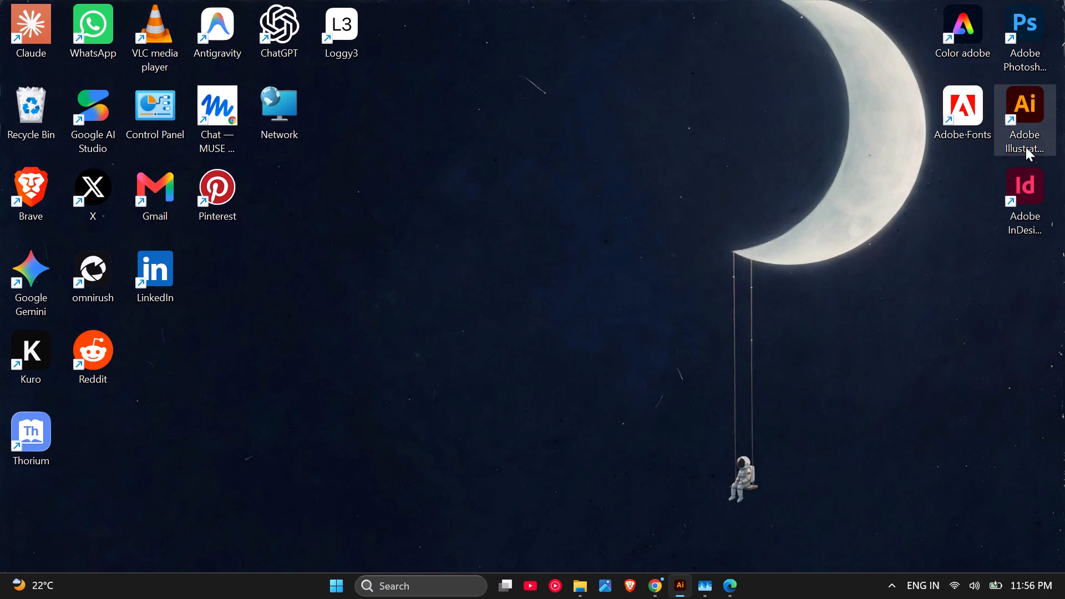
click(673, 588)
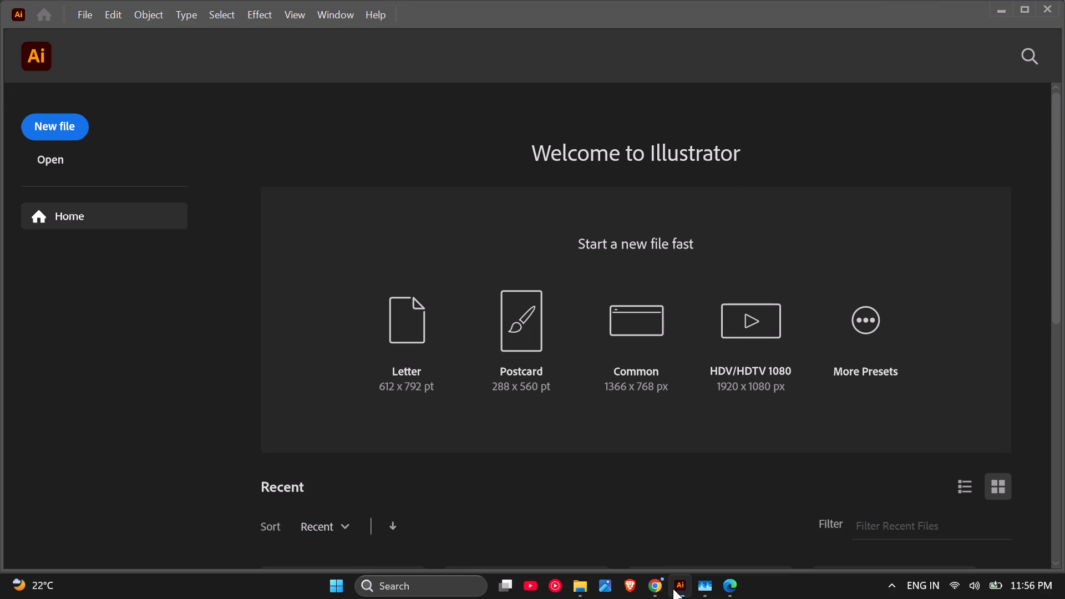
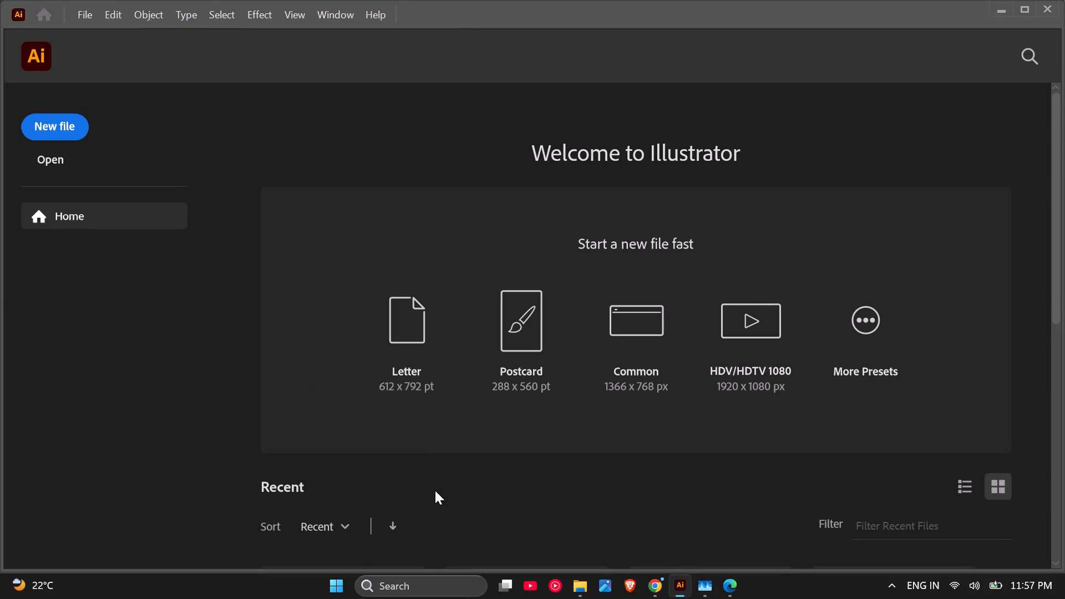
Switch to YouTube Music, start the community playlist I-D, and return to Illustrator.
click(556, 585)
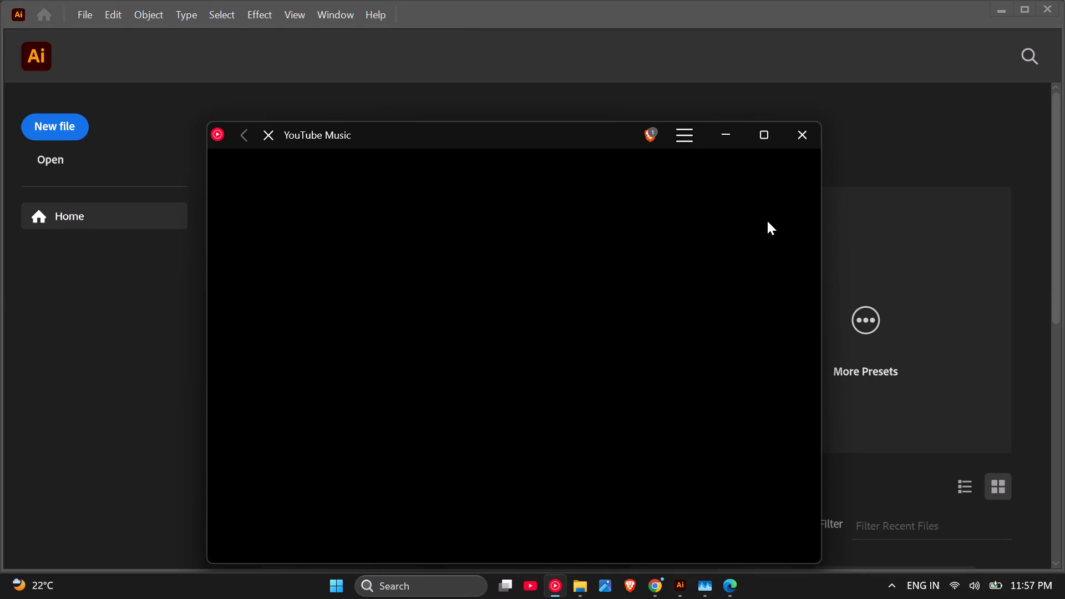
click(759, 142)
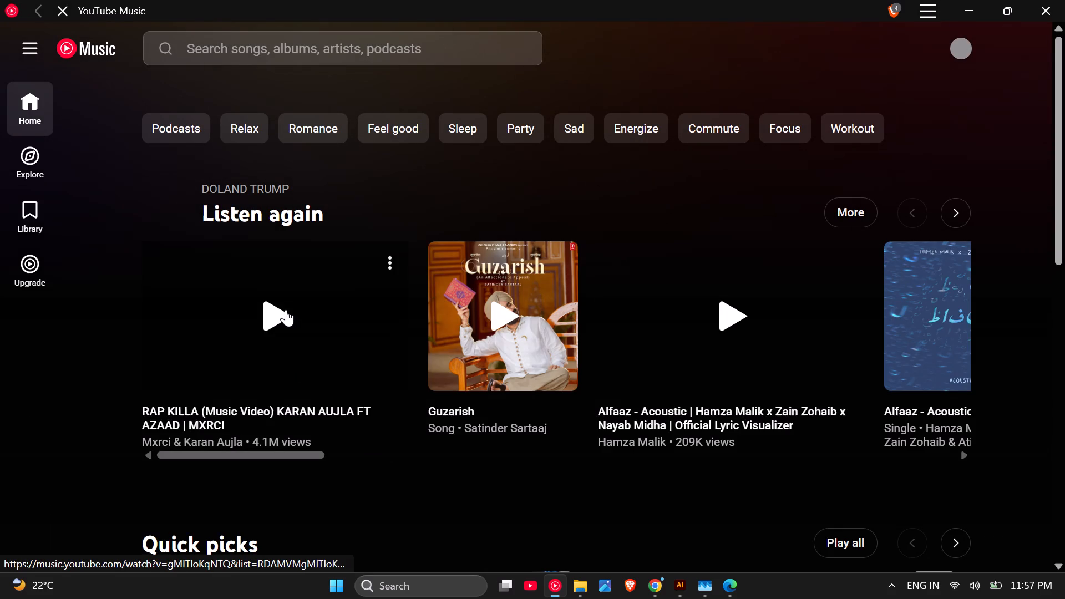
click(26, 213)
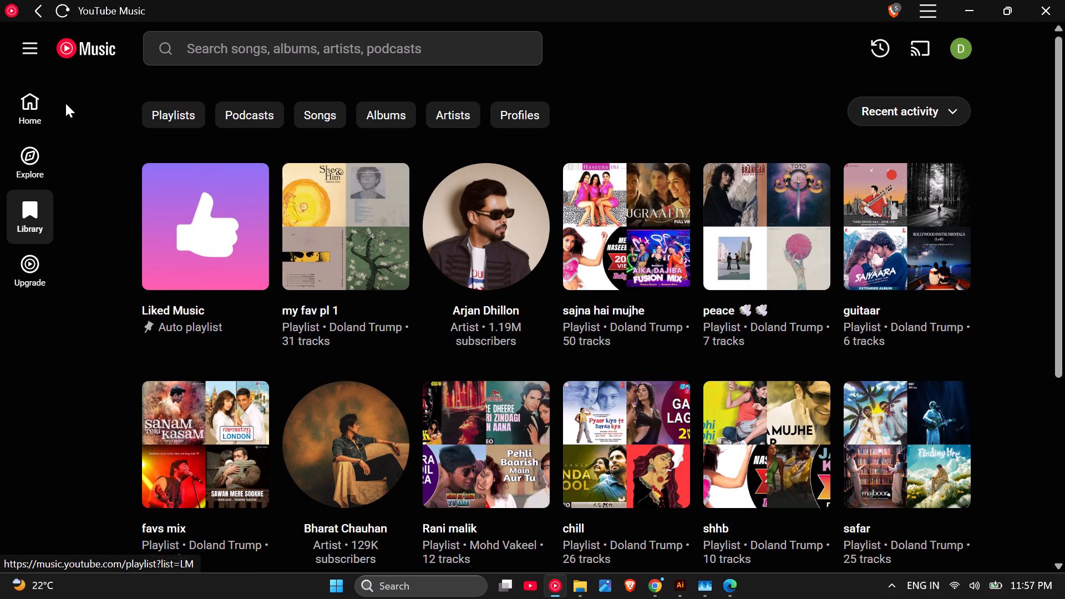
click(24, 102)
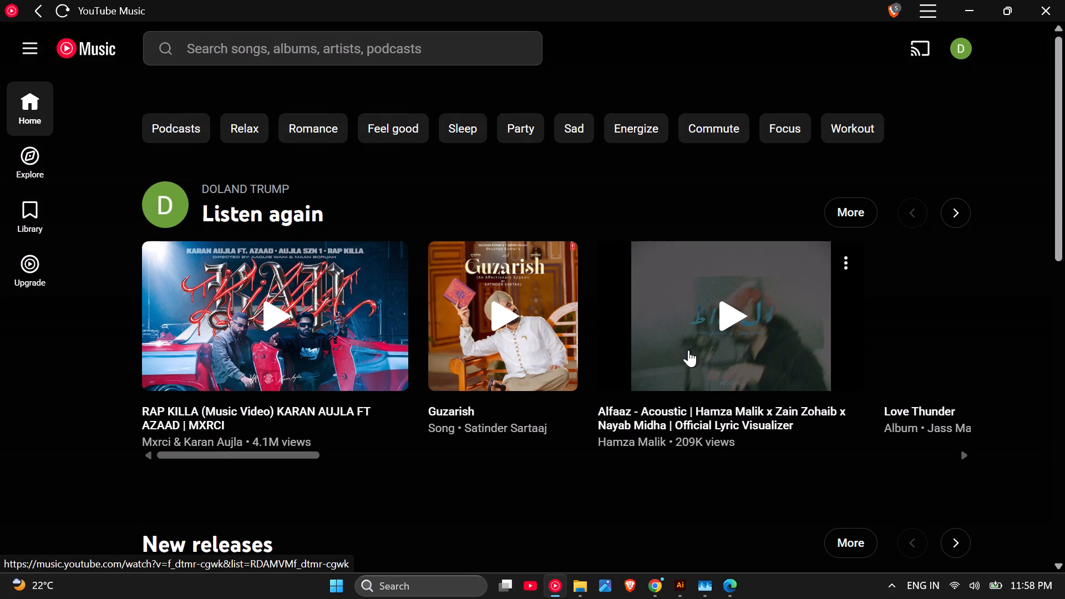
scroll(703, 362, down, 1)
scroll(491, 337, down, 1)
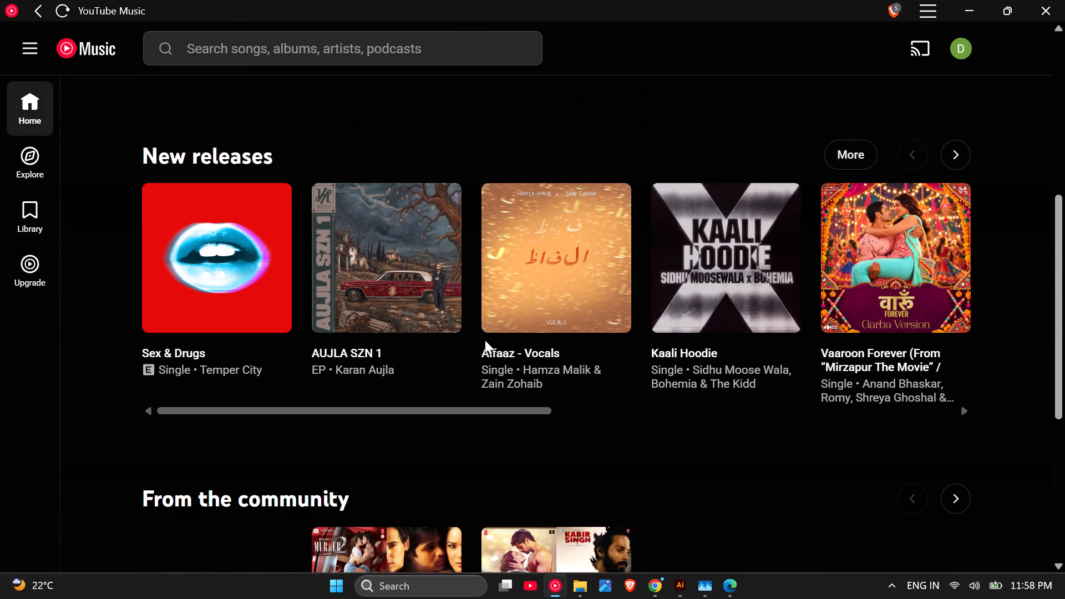
scroll(442, 368, down, 1)
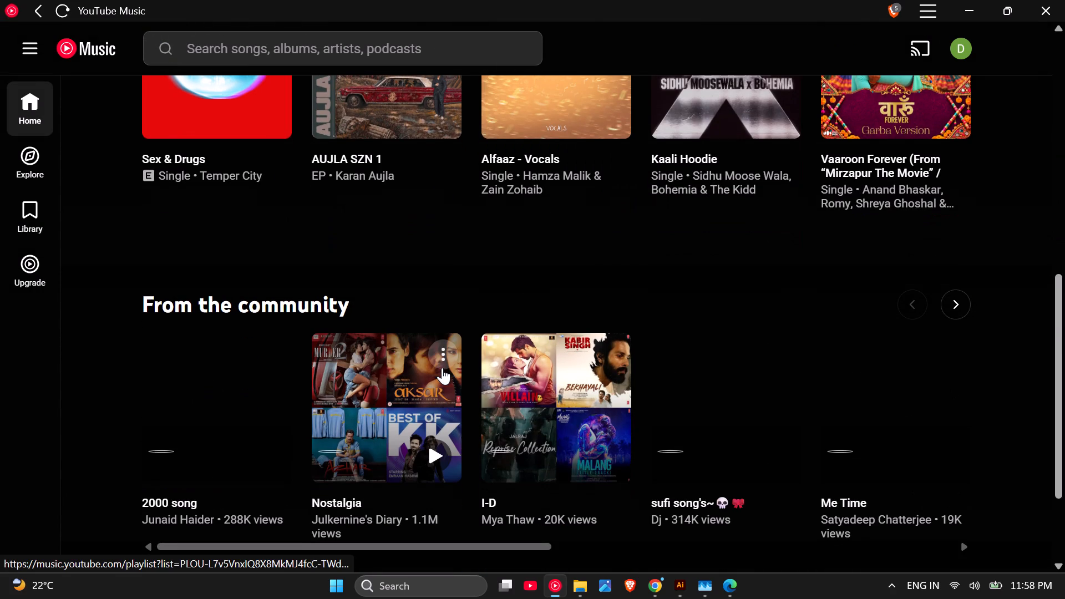
scroll(442, 368, down, 1)
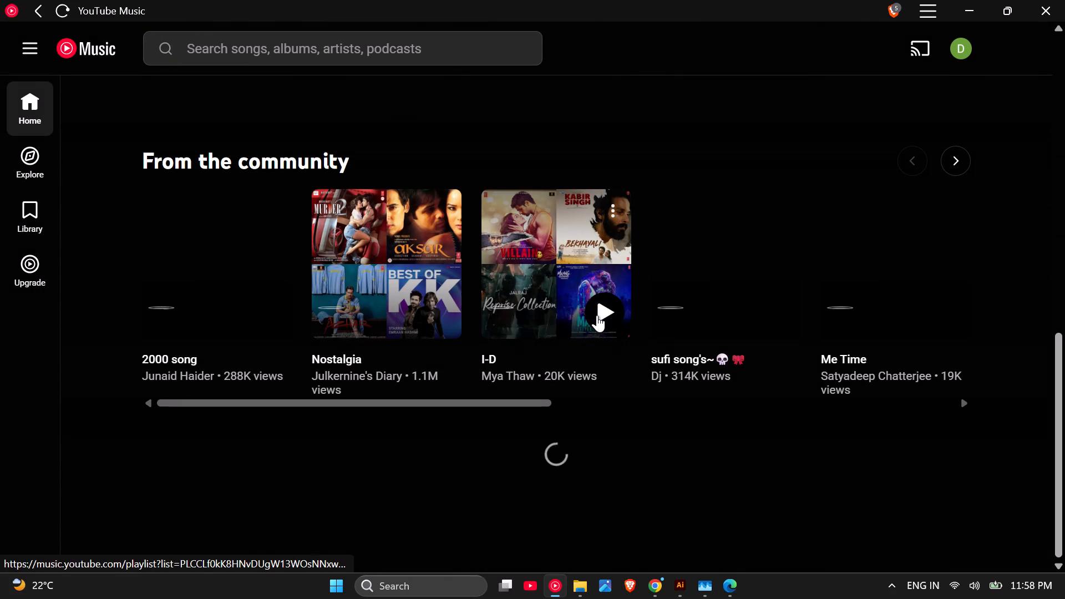
click(597, 315)
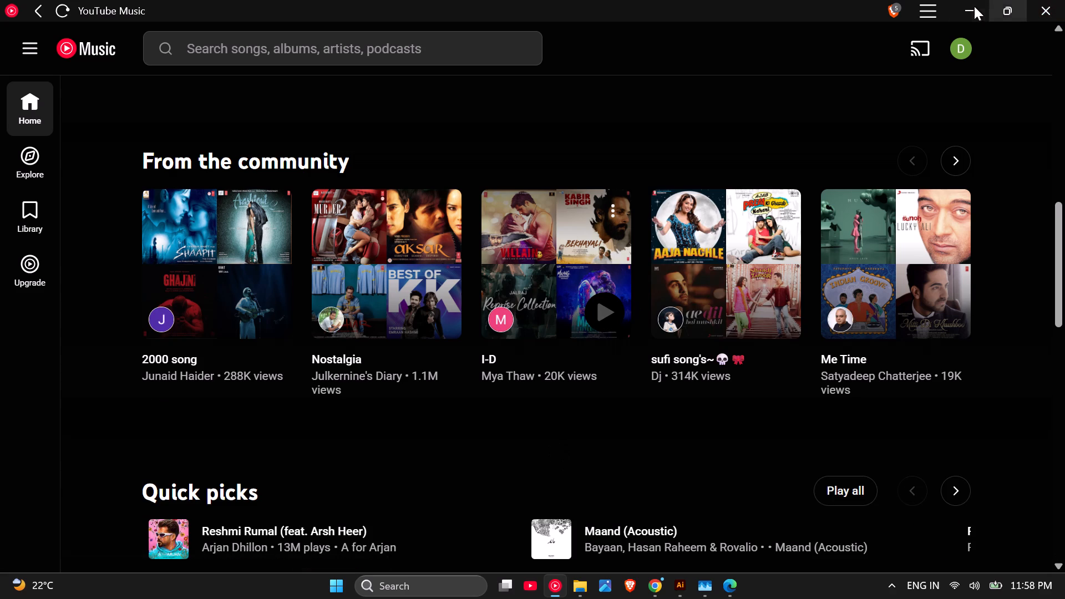
click(969, 7)
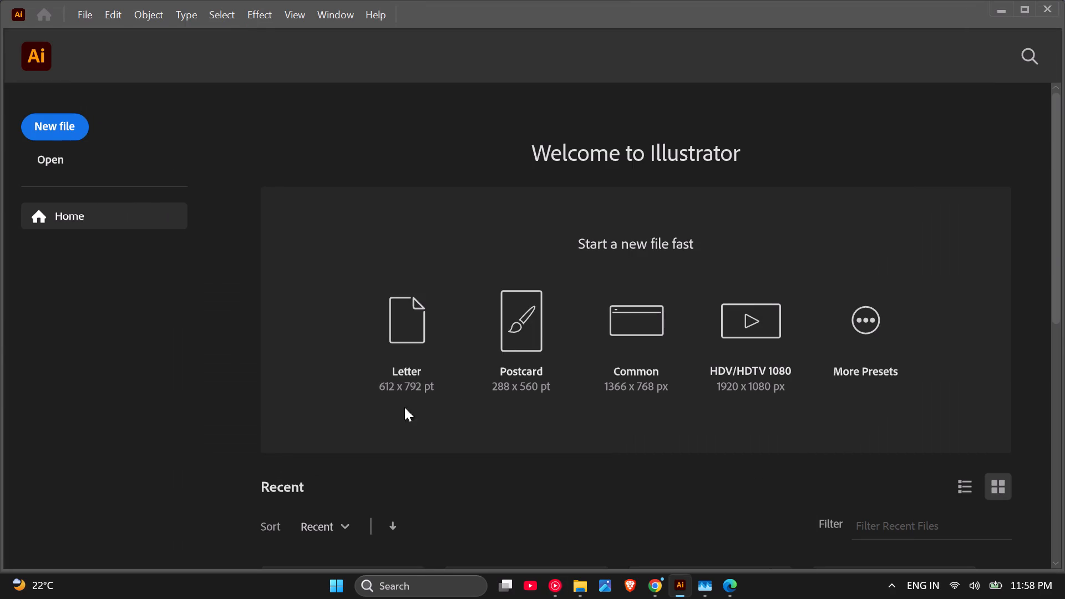
Open the recent file velvet glow.ai.
scroll(422, 413, down, 1)
scroll(327, 338, up, 1)
scroll(342, 334, down, 2)
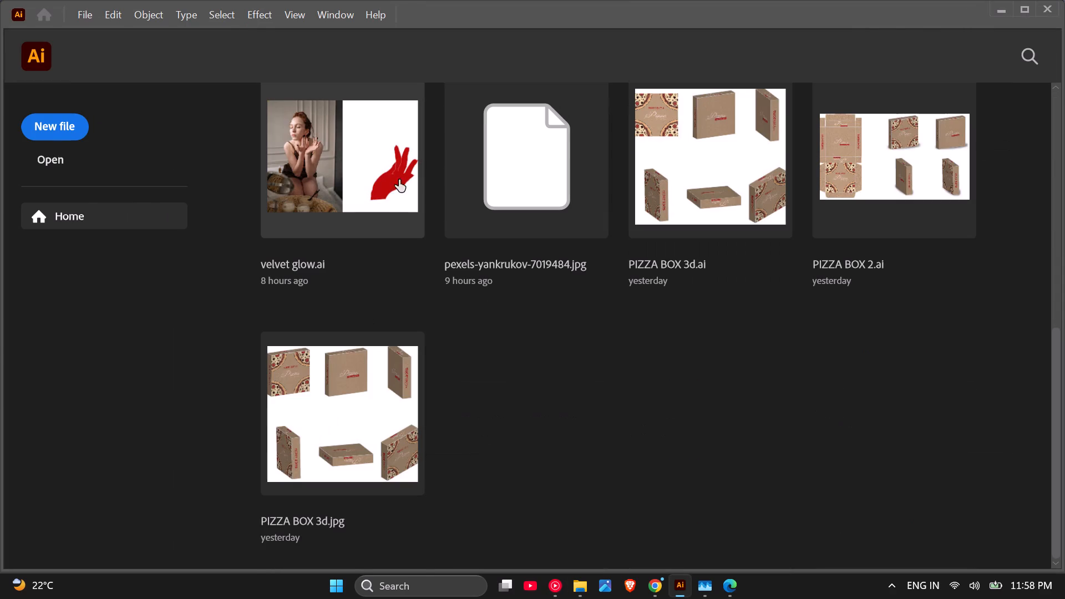
click(403, 194)
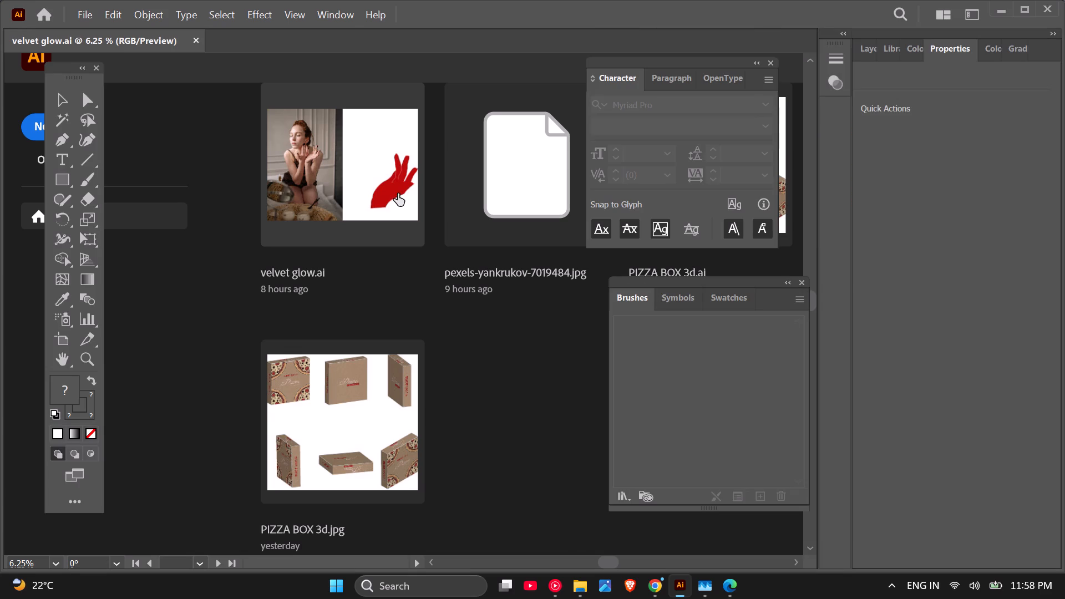
Examine the velvet glow artwork, including the reference photo and the red hand illustration on the artboard.
scroll(416, 367, up, 5)
scroll(393, 268, down, 4)
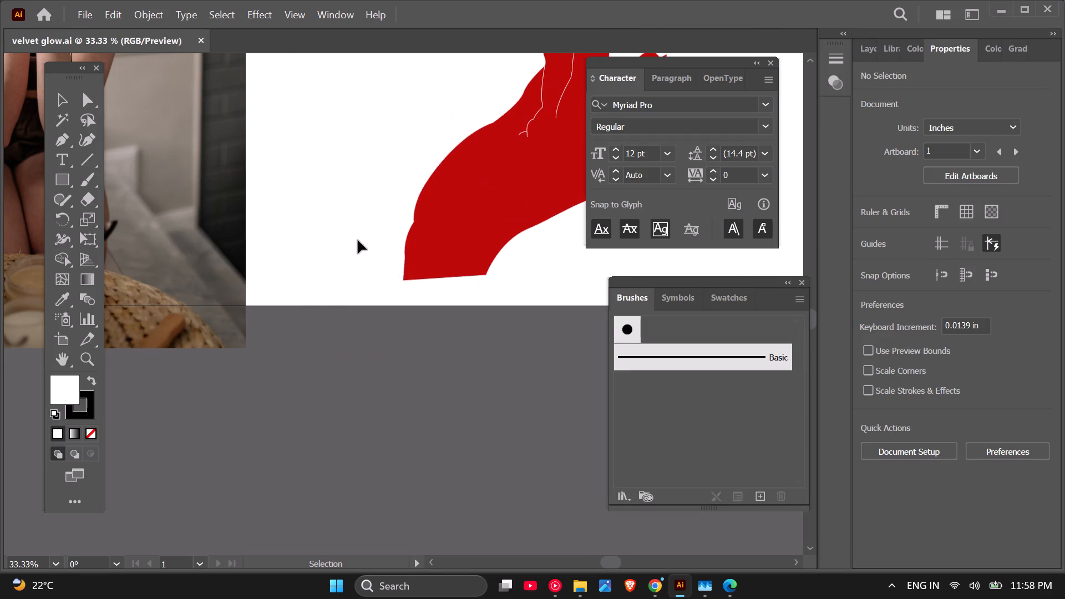
scroll(343, 280, down, 2)
scroll(450, 179, up, 4)
scroll(425, 267, down, 5)
scroll(410, 281, up, 3)
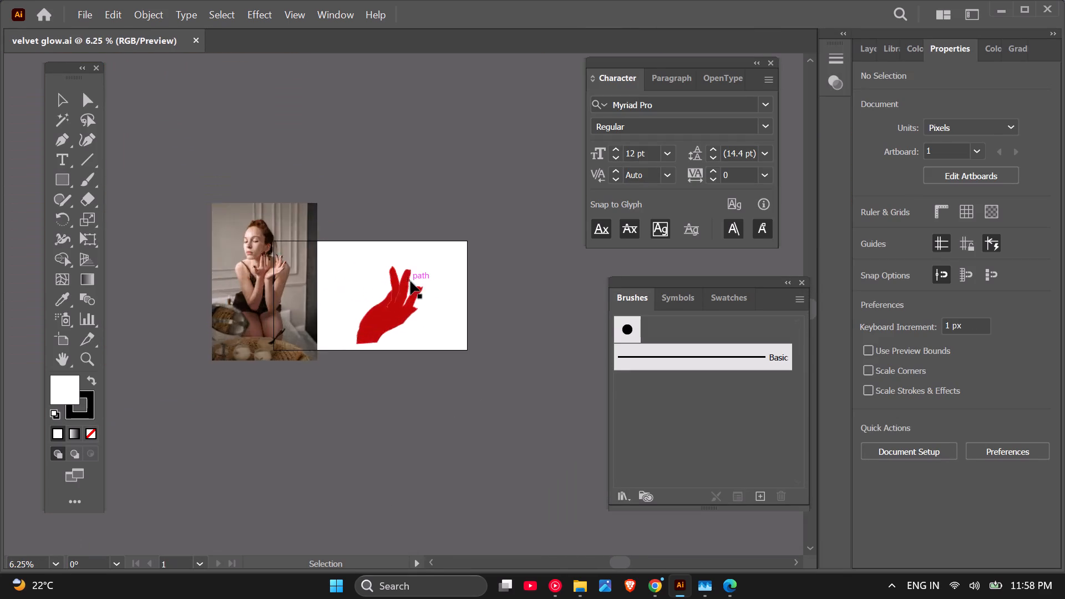
scroll(388, 286, up, 3)
scroll(378, 275, down, 2)
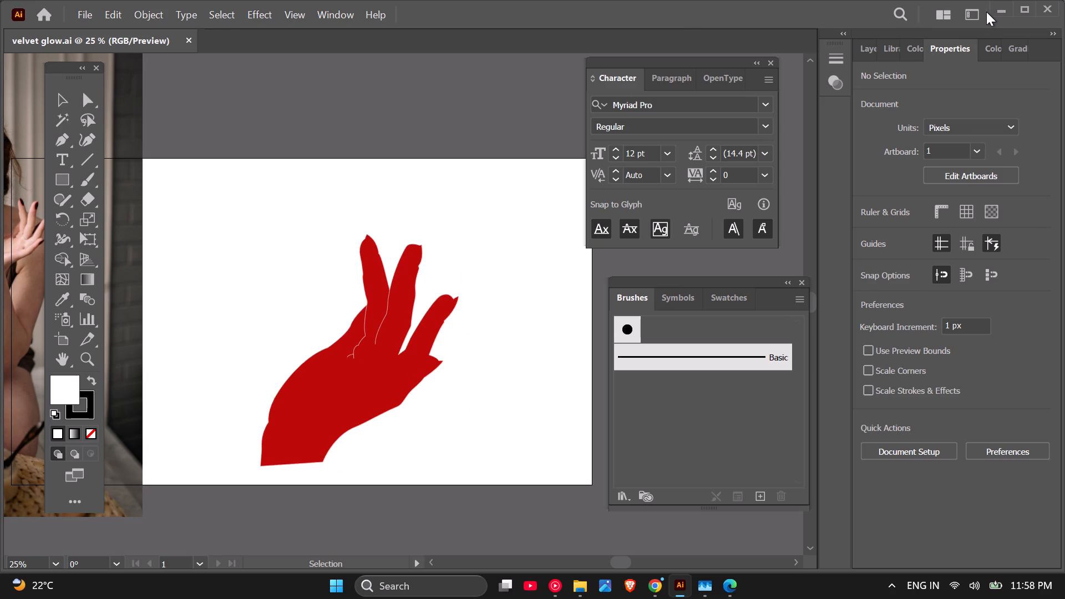
scroll(545, 221, down, 3)
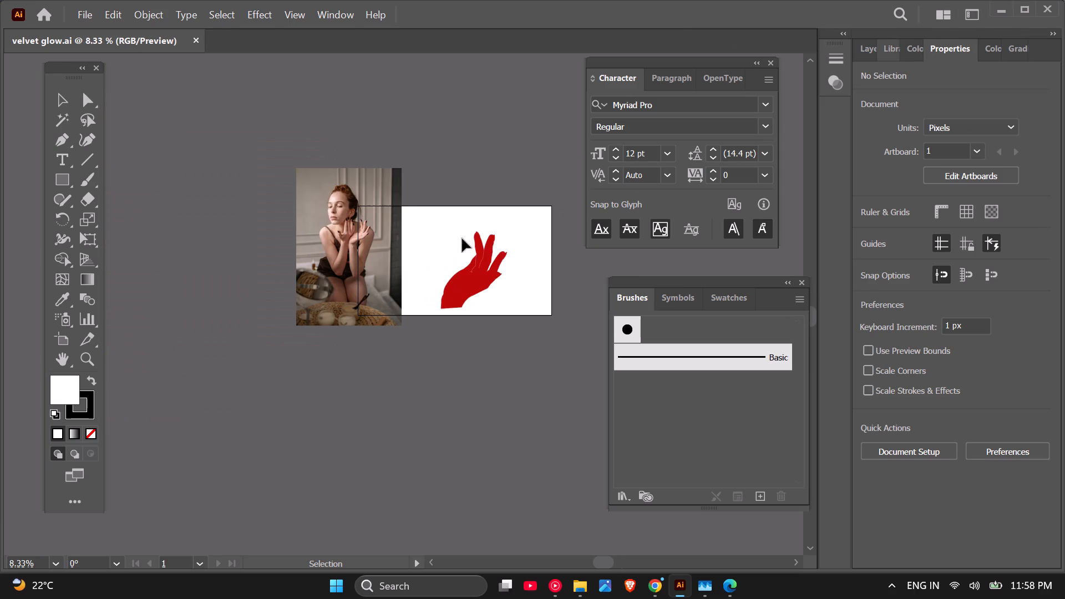
drag(279, 154, 206, 109)
drag(206, 109, 253, 138)
Create a new portrait A4 document, 595.28 x 841.89 pt, with one artboard and CMYK color mode.
key(ctrl+n)
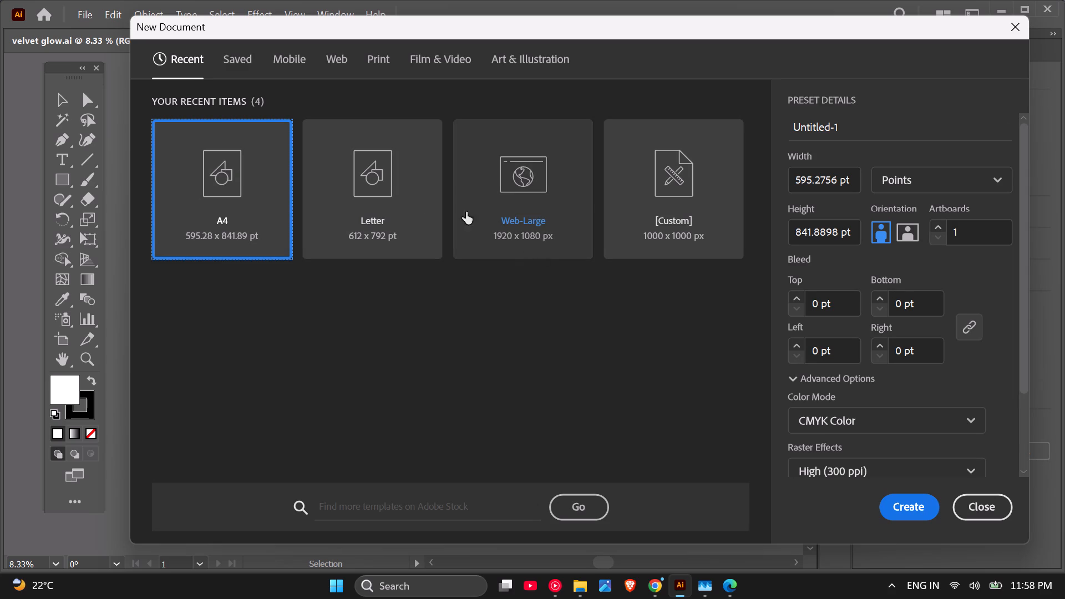
click(869, 495)
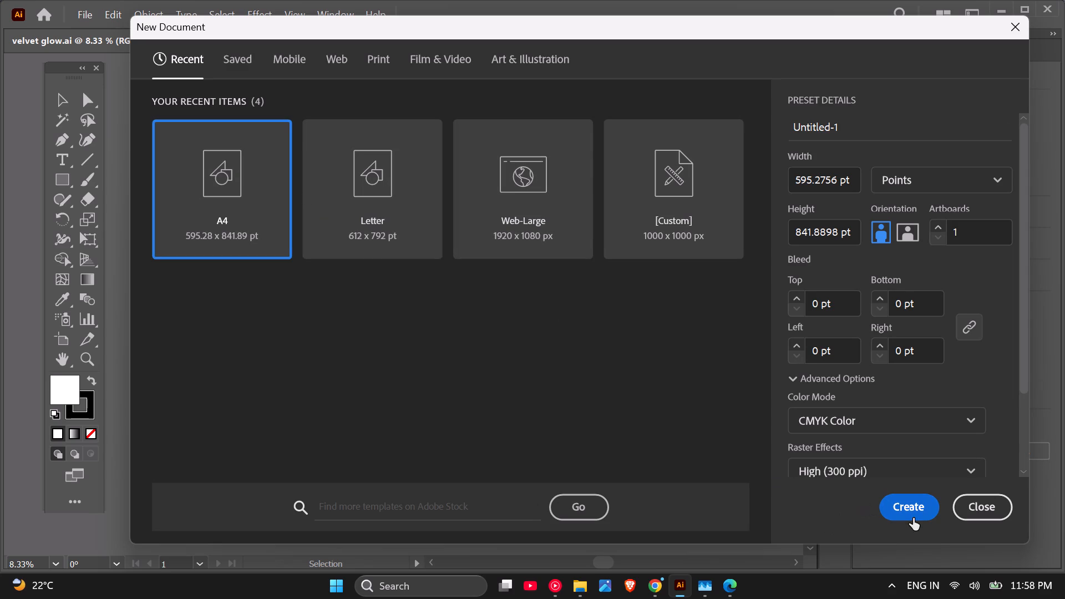
click(913, 518)
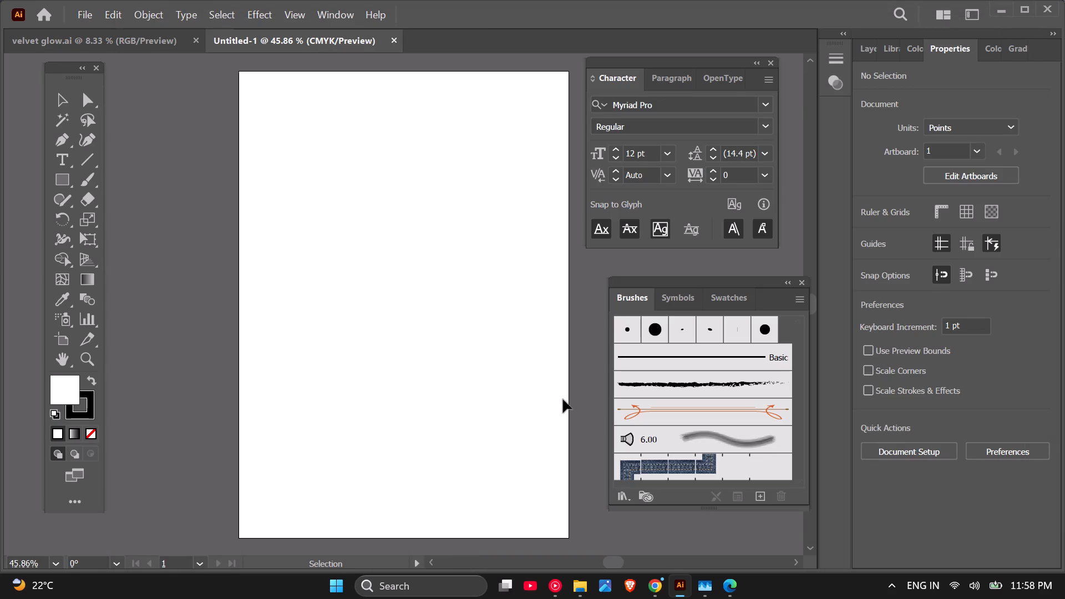
scroll(93, 286, down, 2)
scroll(232, 301, down, 2)
scroll(277, 288, up, 1)
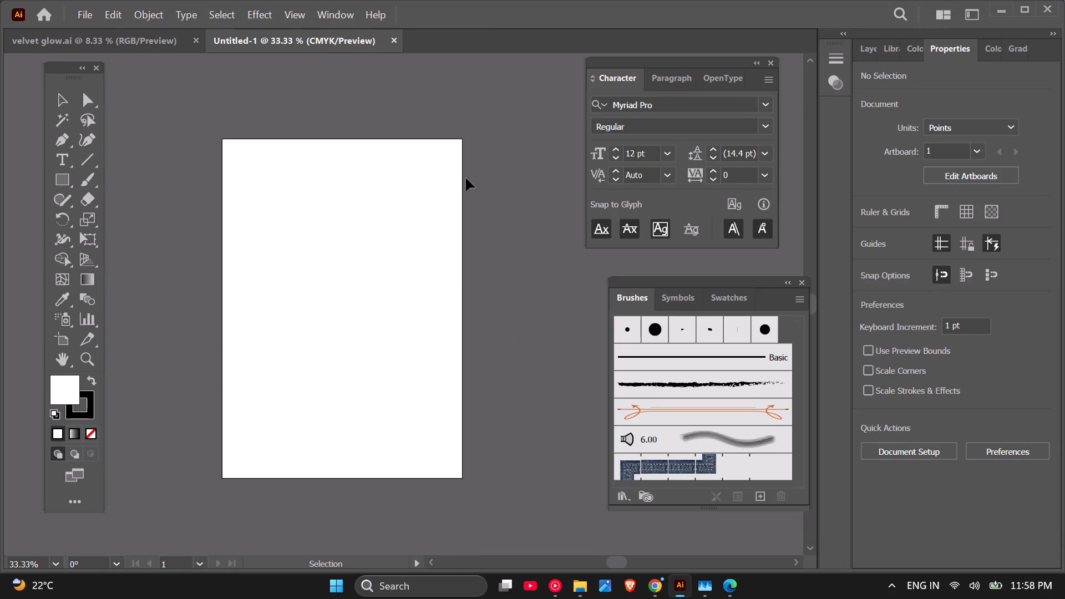
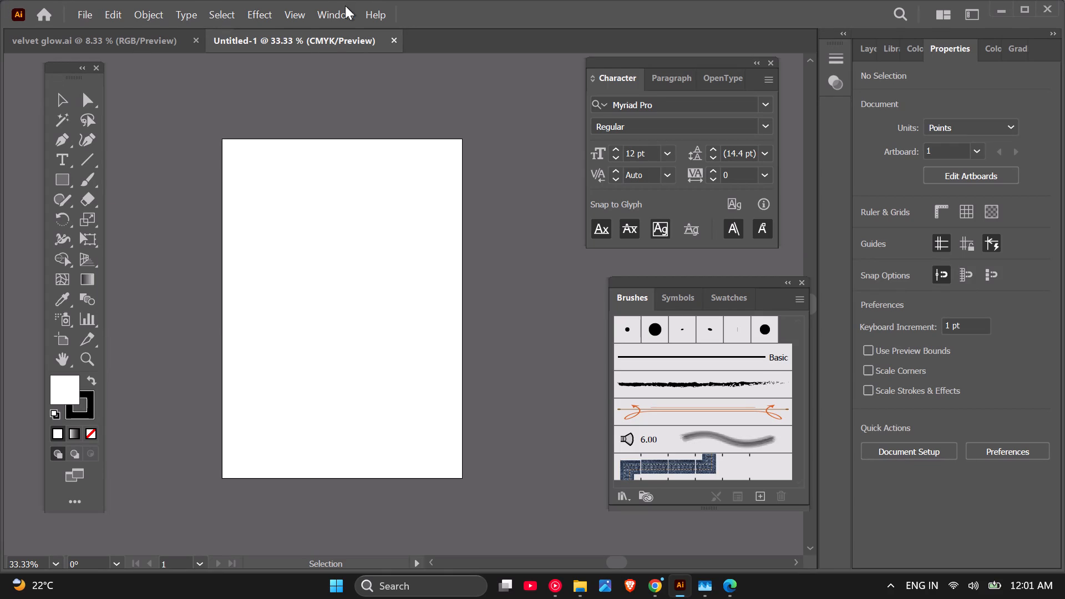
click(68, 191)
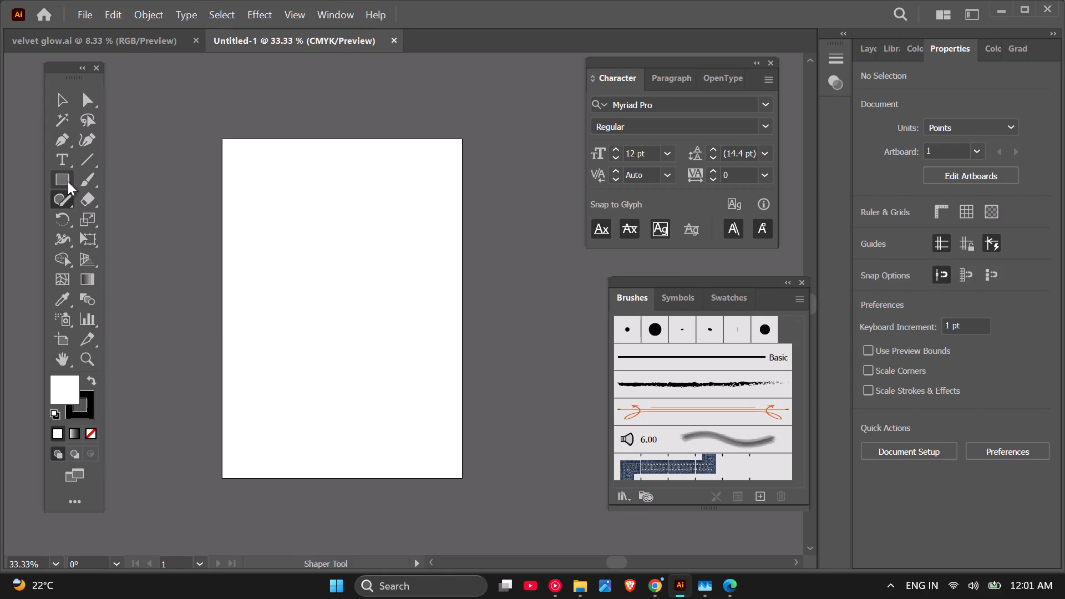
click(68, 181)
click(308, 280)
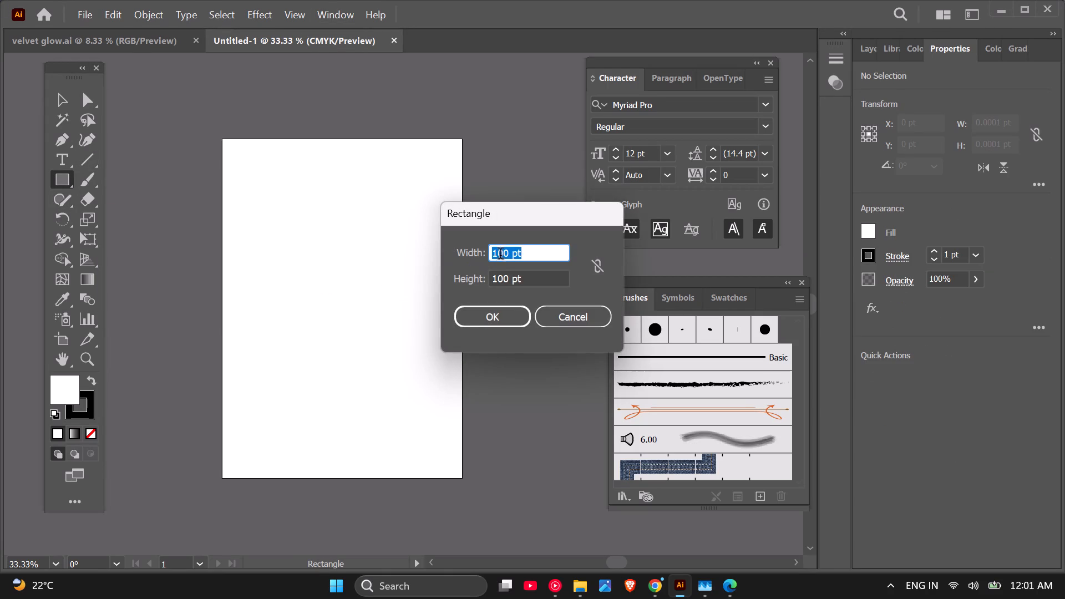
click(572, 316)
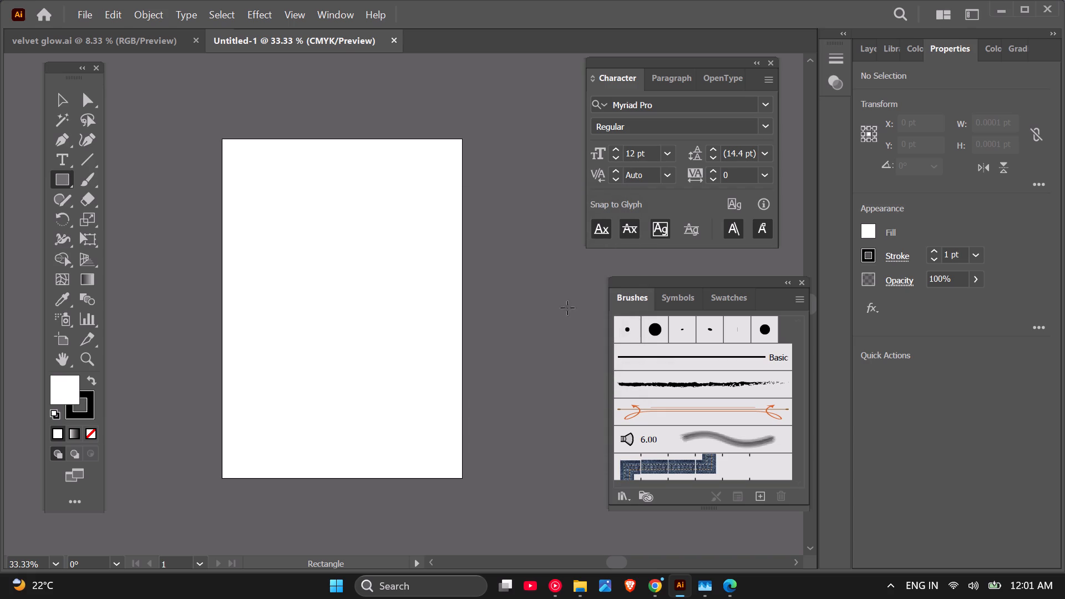
Close the untitled points document and create a portrait A4 CMYK document in centimeters, 21 x 29.7 cm.
click(393, 42)
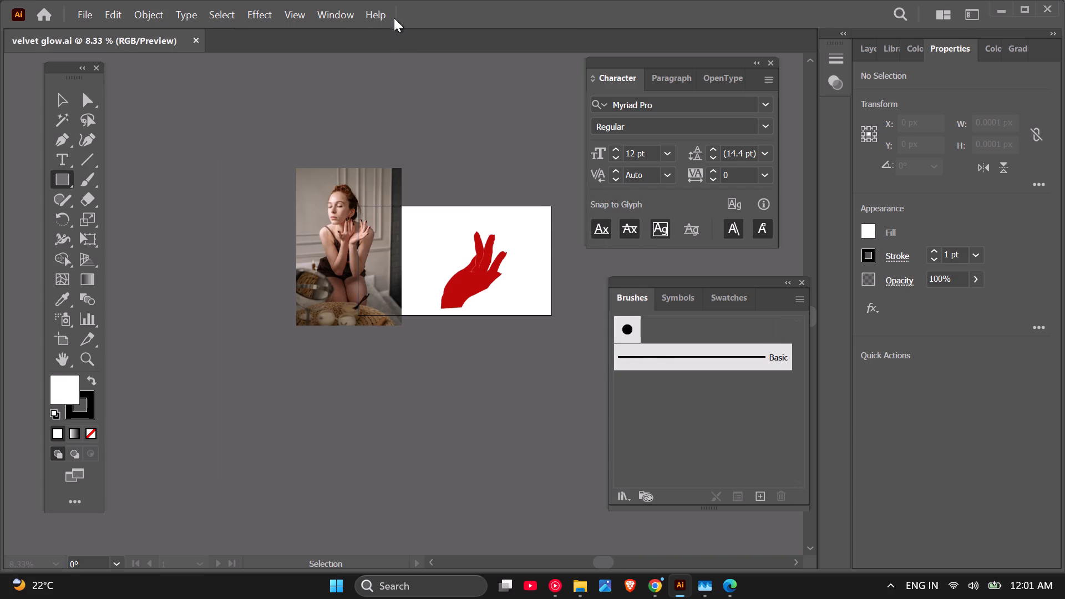
key(ctrl+n)
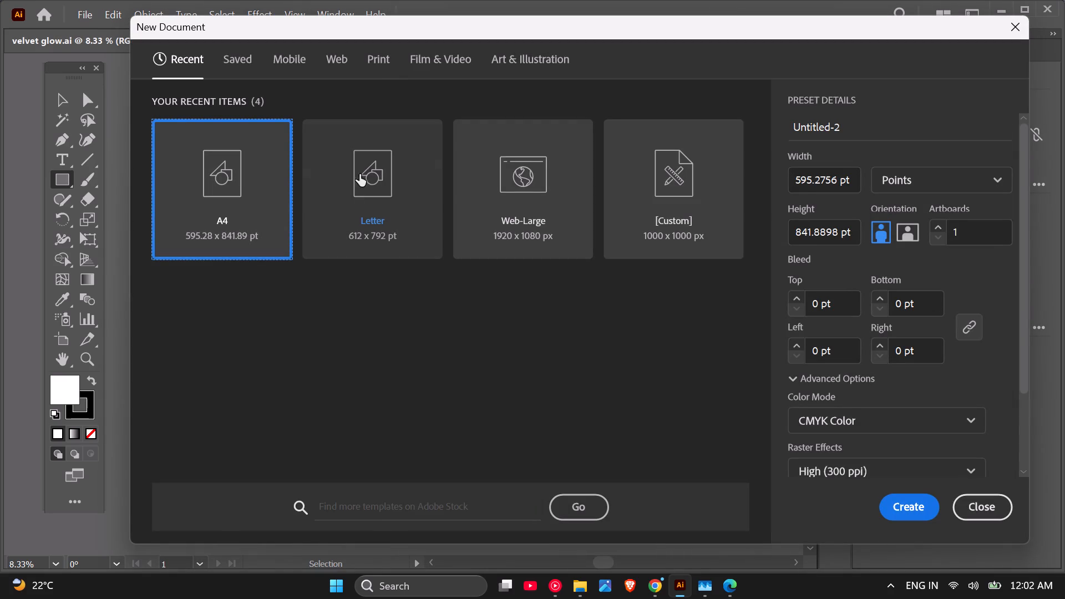
click(950, 186)
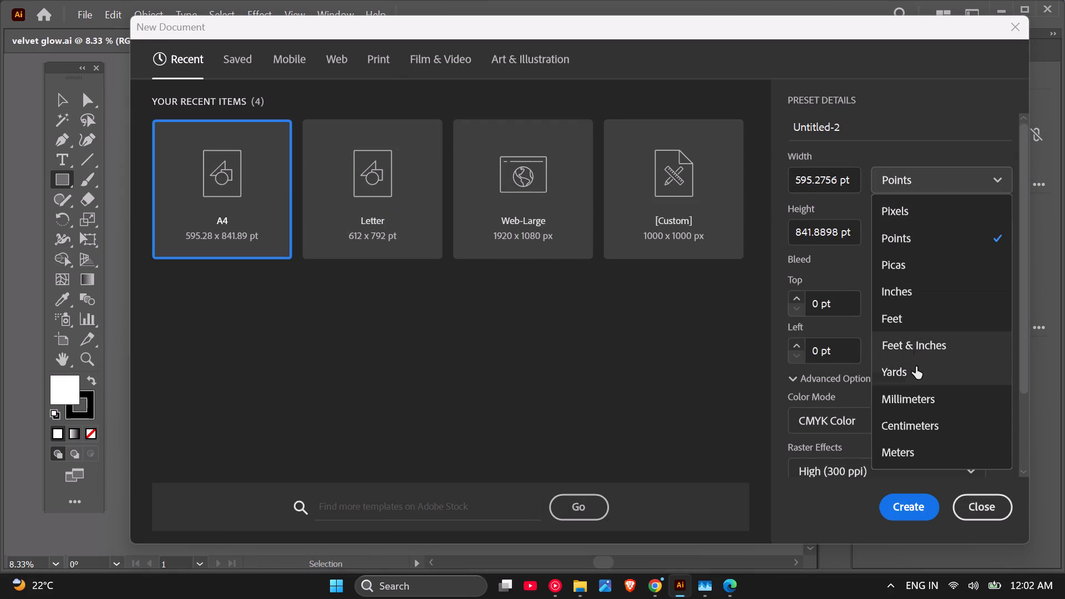
click(919, 424)
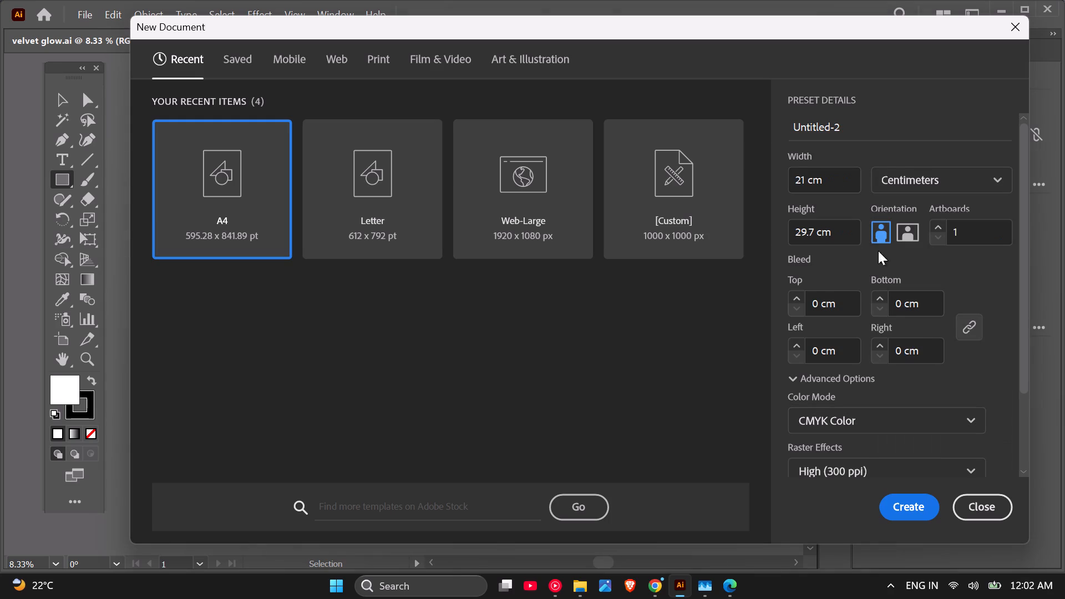
click(924, 505)
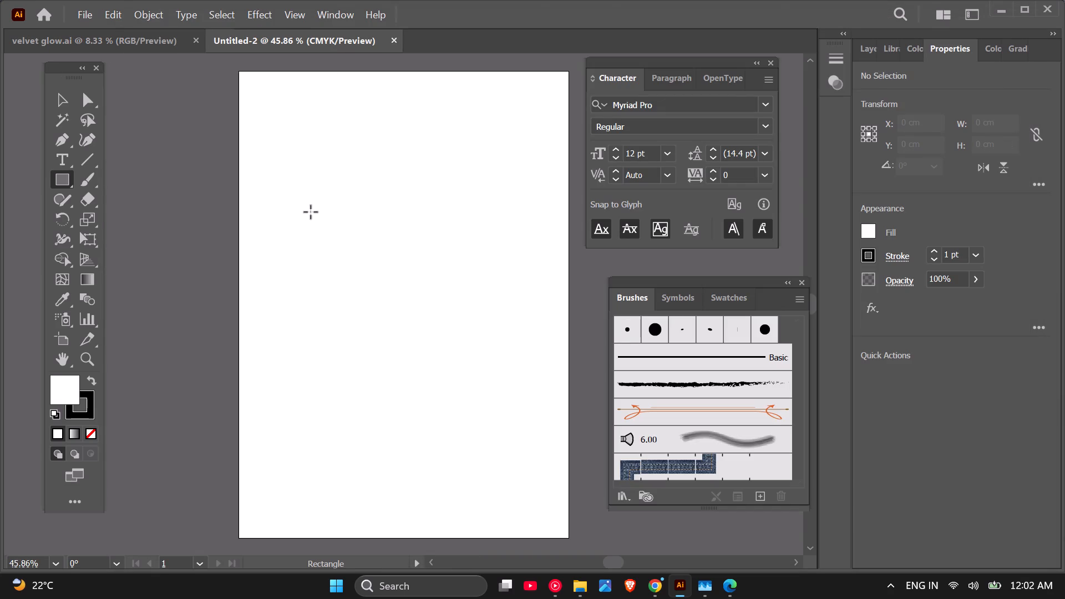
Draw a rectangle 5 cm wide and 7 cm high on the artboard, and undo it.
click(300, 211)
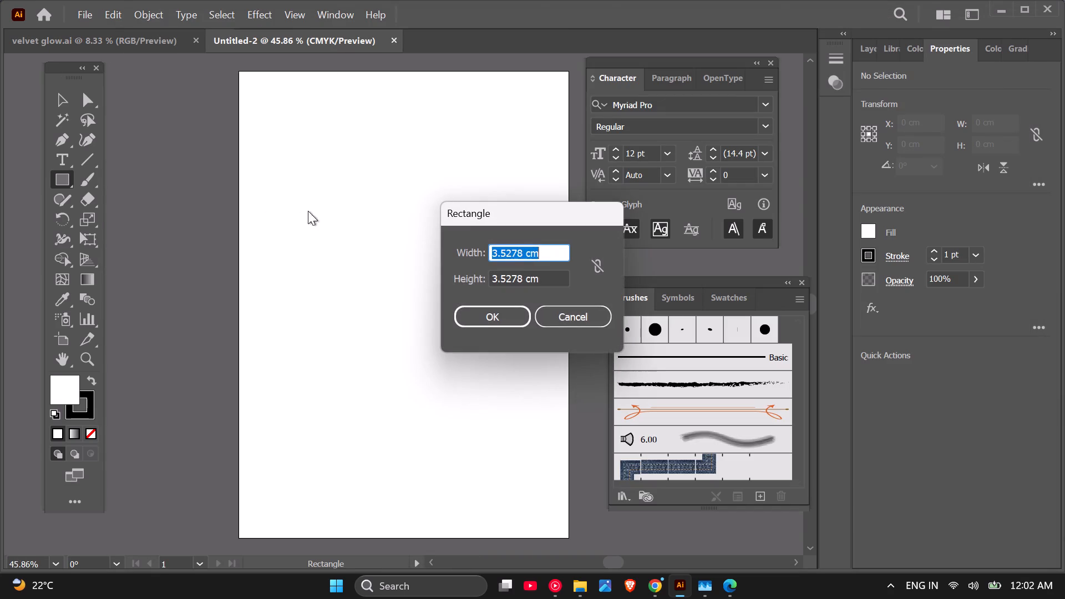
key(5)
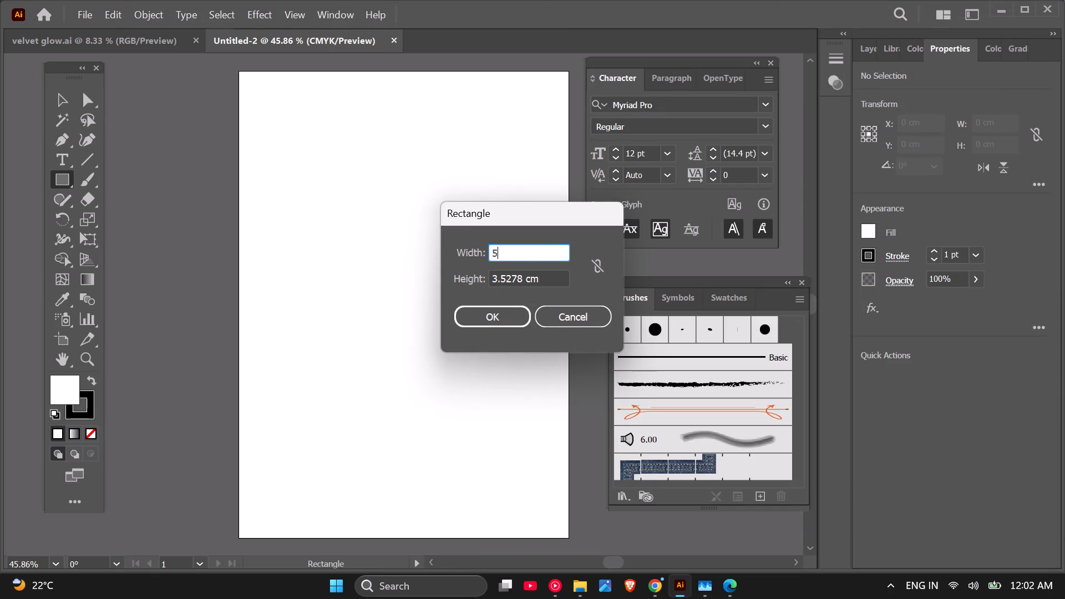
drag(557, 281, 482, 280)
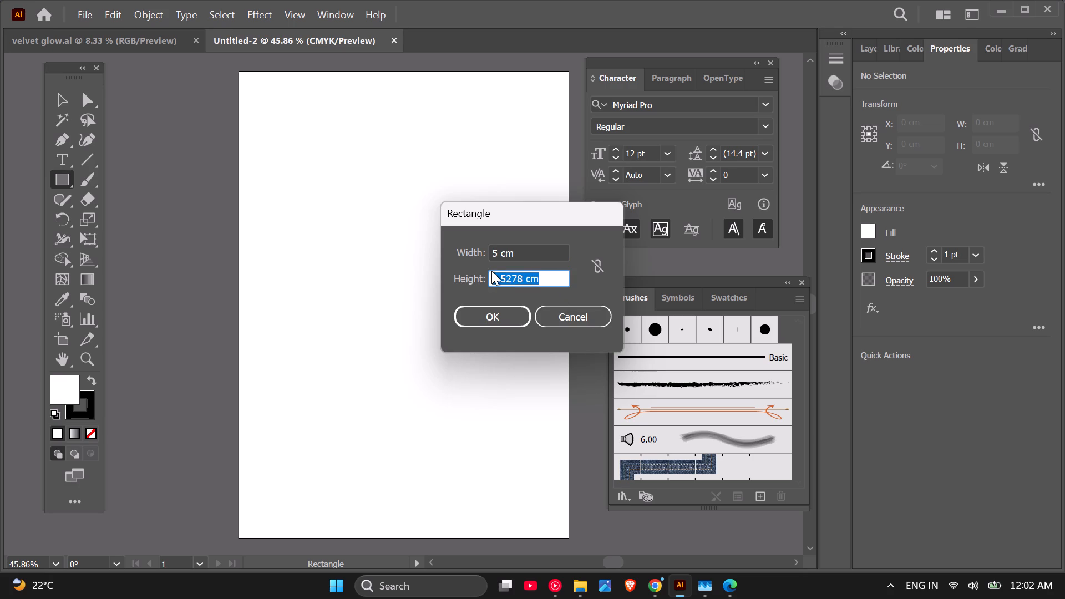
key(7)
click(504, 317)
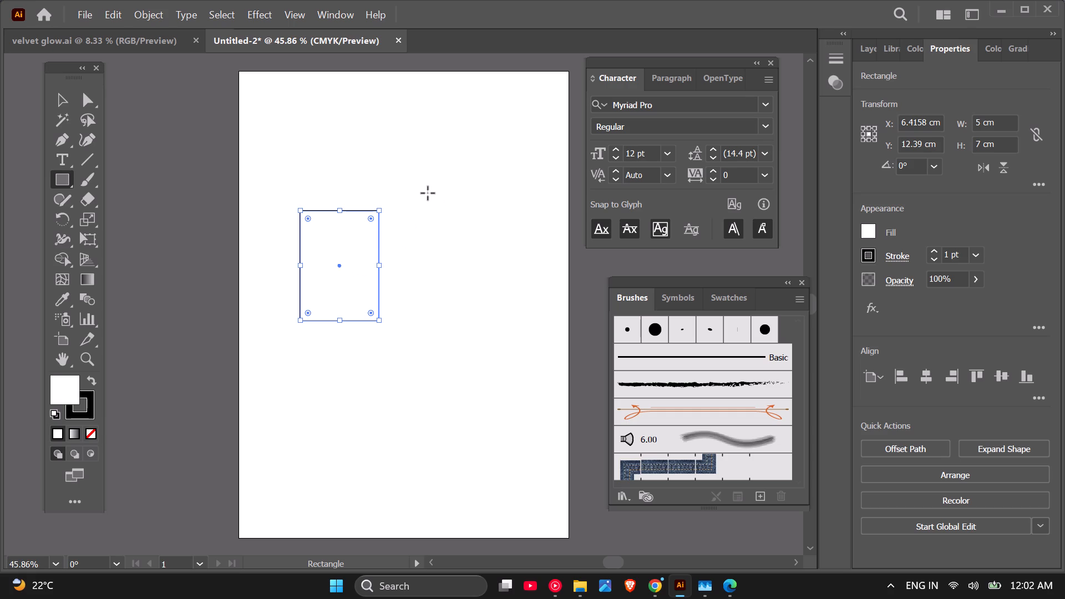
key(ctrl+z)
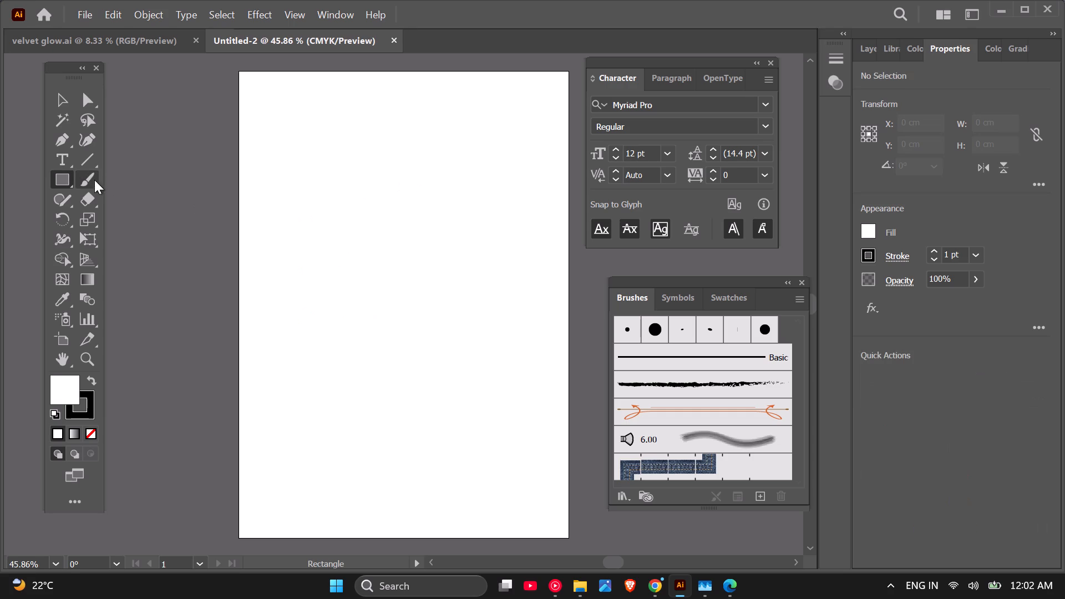
Draw a rectangle 7 cm wide and 5 cm high on the upper half of the artboard.
click(321, 217)
drag(528, 273, 464, 271)
key(5)
drag(525, 256, 450, 256)
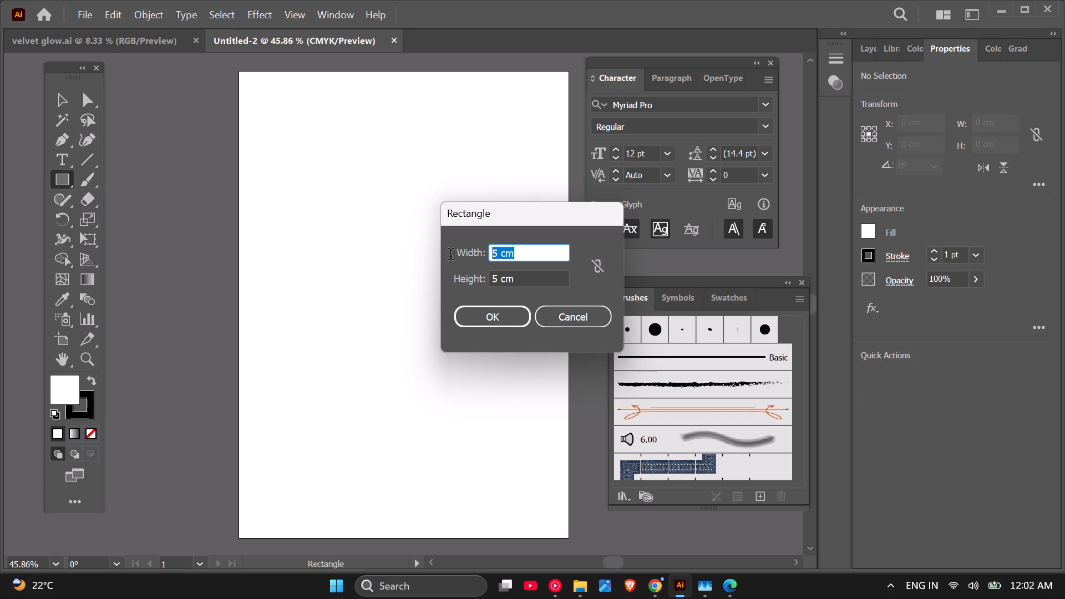
drag(450, 256, 449, 256)
key(7)
click(508, 311)
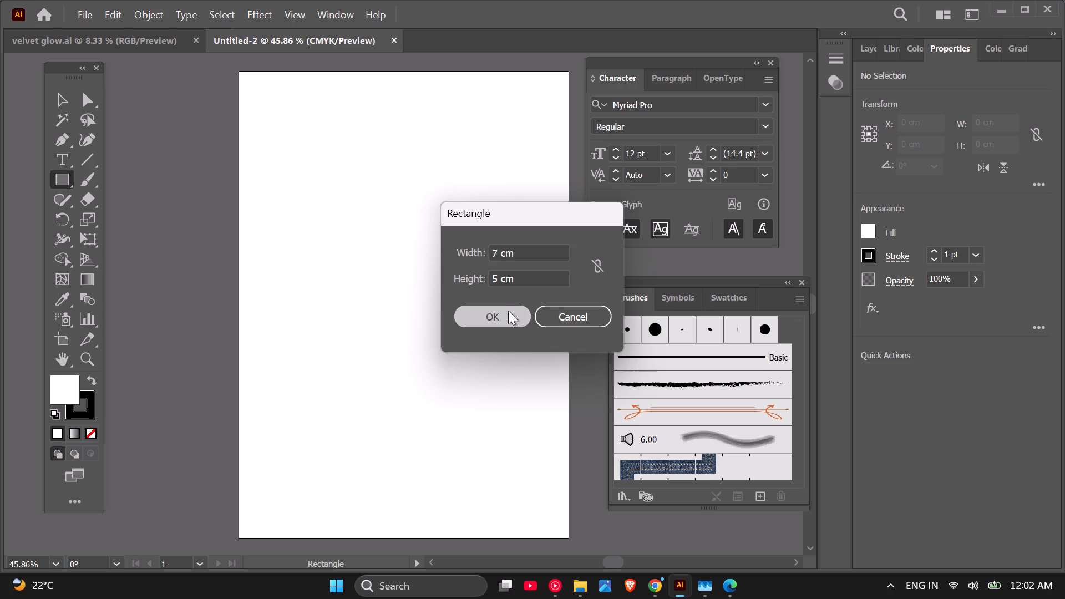
Draw a second rectangle, 2.2 cm wide and 5 cm high, beside the left edge of the 7 cm rectangle.
scroll(412, 280, up, 1)
scroll(396, 336, down, 3)
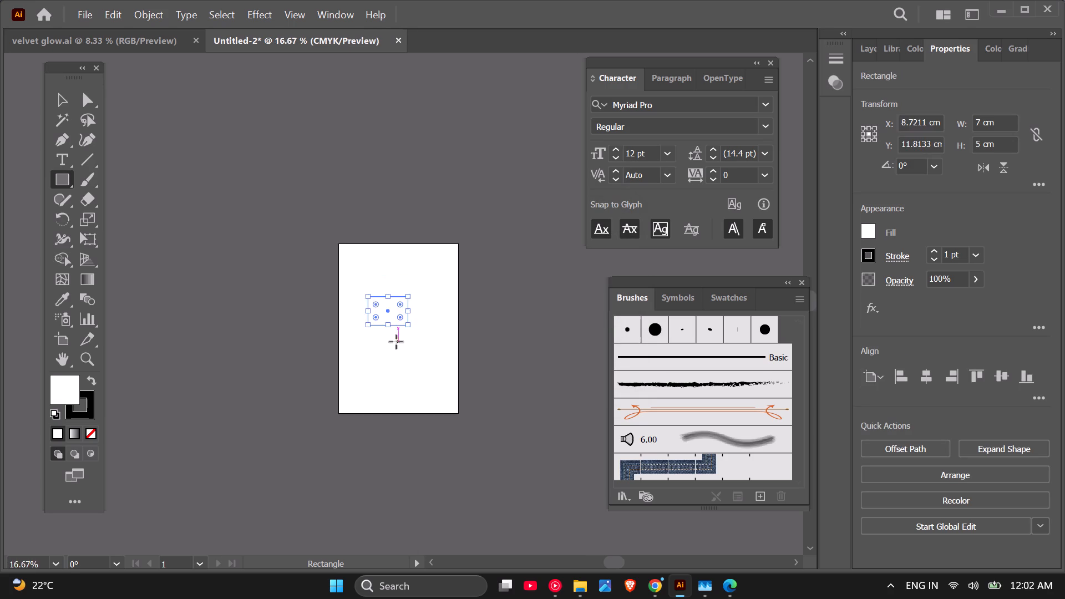
scroll(438, 283, up, 2)
scroll(338, 364, up, 1)
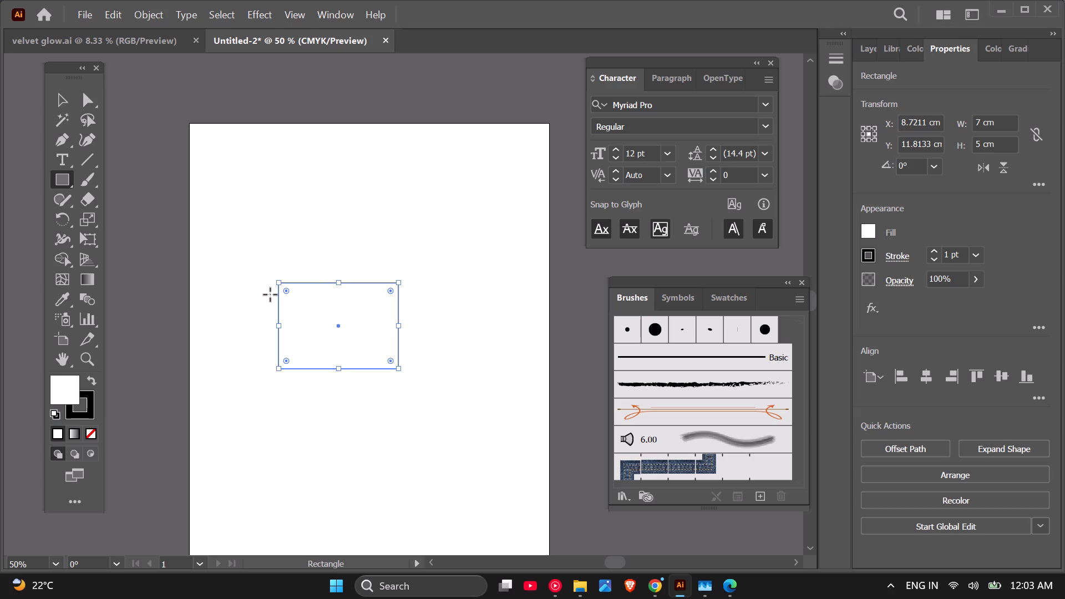
click(240, 305)
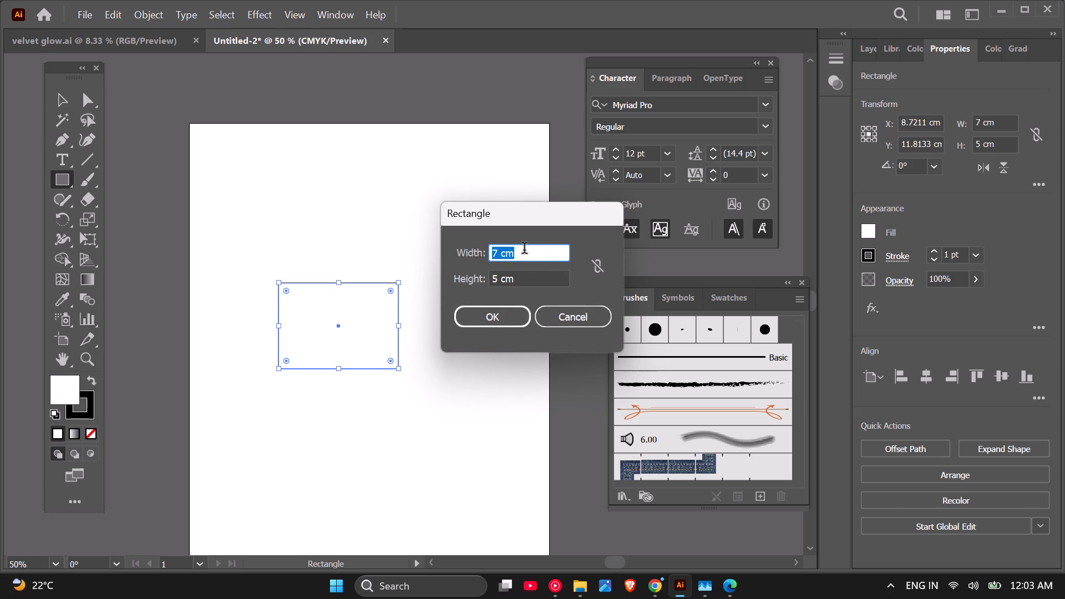
drag(527, 254, 485, 266)
key(2)
key(period)
key(2)
click(456, 318)
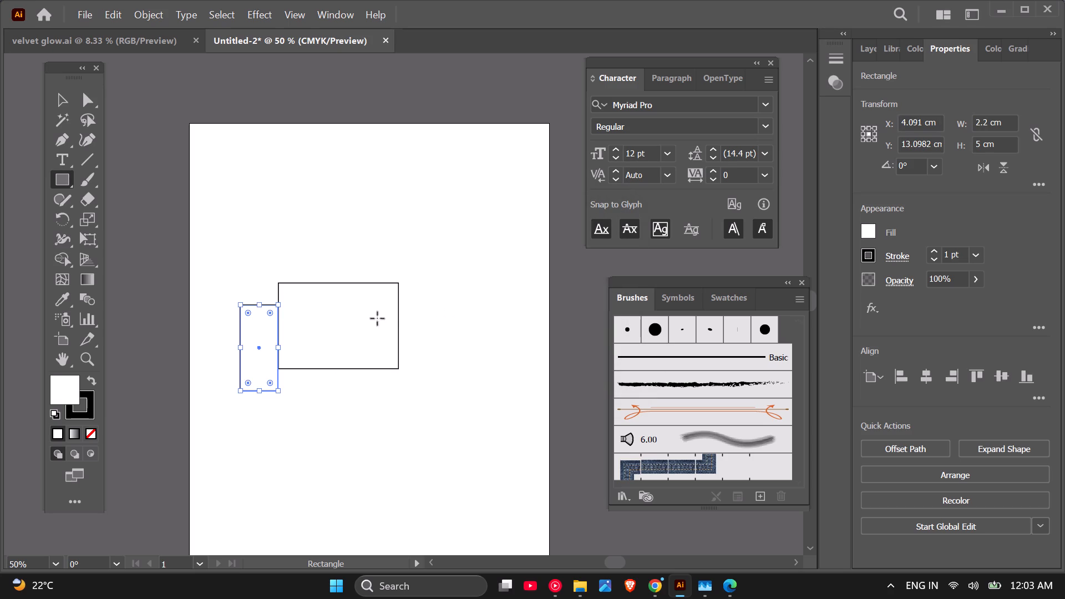
Move the 2.2 cm rectangle up so its top and bottom edges line up with the 7 cm rectangle.
scroll(210, 343, up, 1)
click(61, 104)
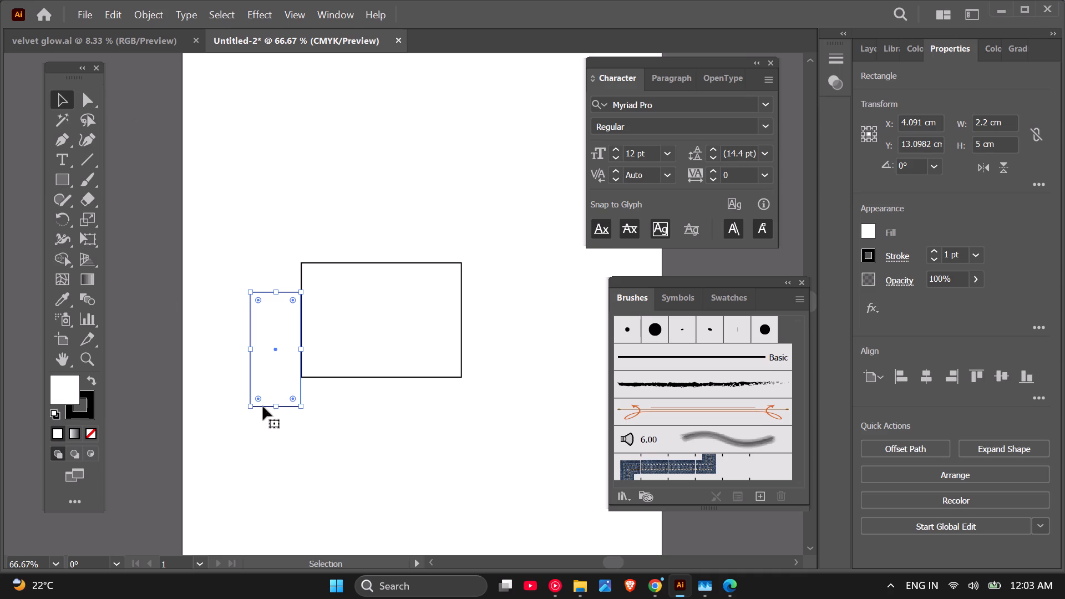
drag(264, 367, 262, 337)
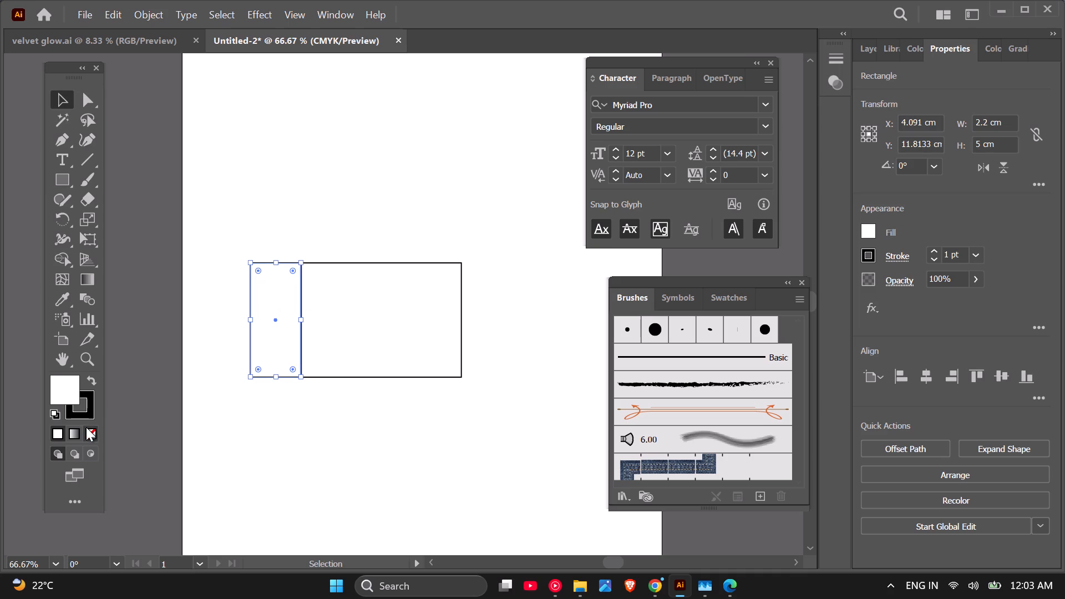
Remove the fill from the 2.2 cm and 7 cm rectangles, keeping their black outlines.
click(86, 428)
click(318, 325)
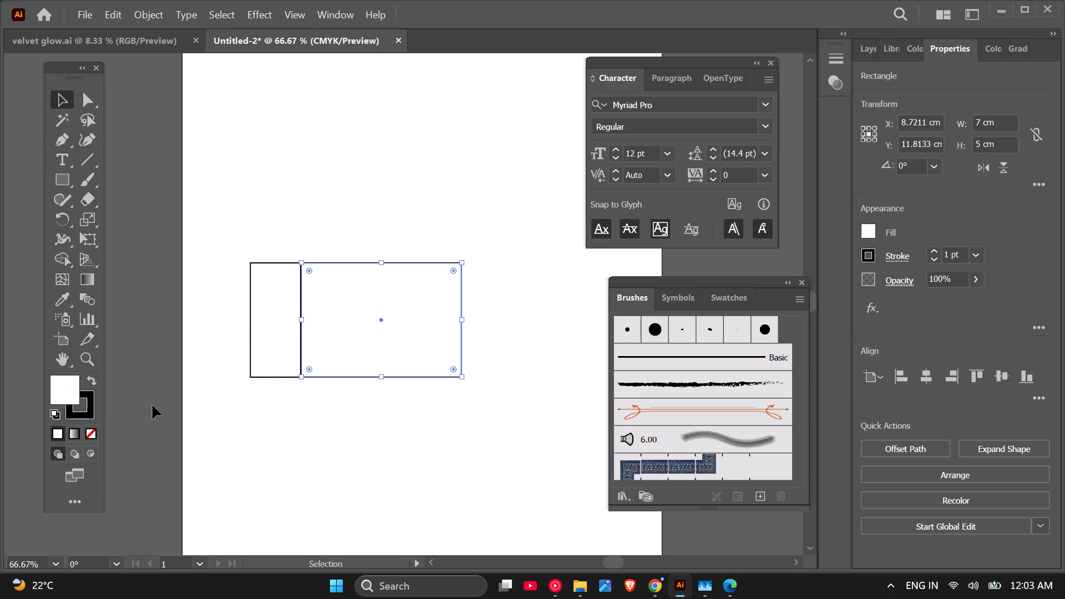
click(95, 430)
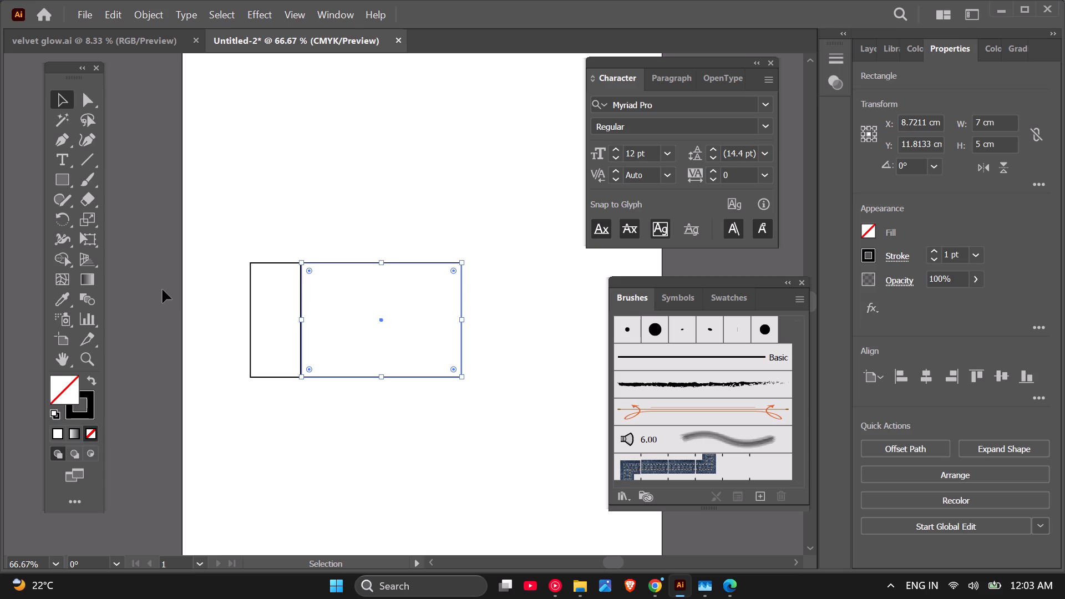
click(163, 290)
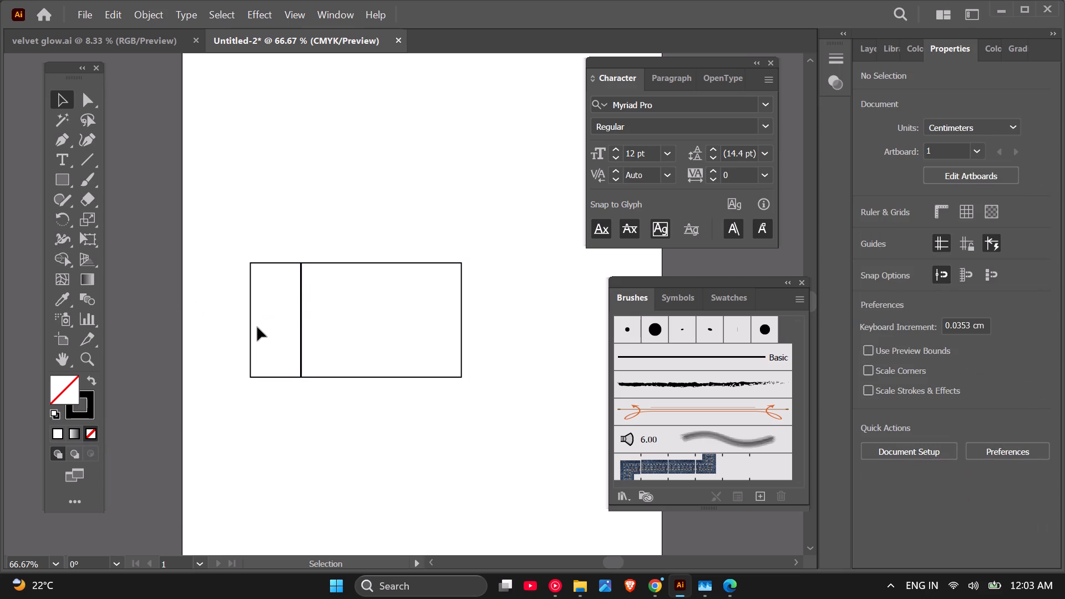
Draw an unfilled rectangle 1.5 cm wide and 5 cm high, overlapping the top edge of the 7 cm rectangle.
scroll(257, 327, up, 1)
scroll(257, 329, down, 2)
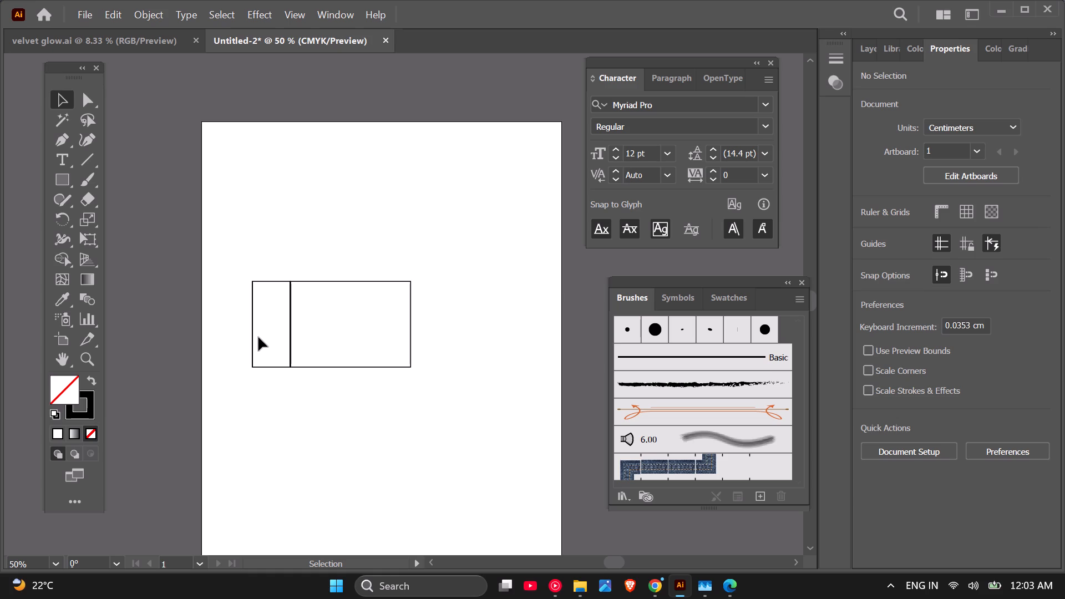
click(72, 179)
click(342, 221)
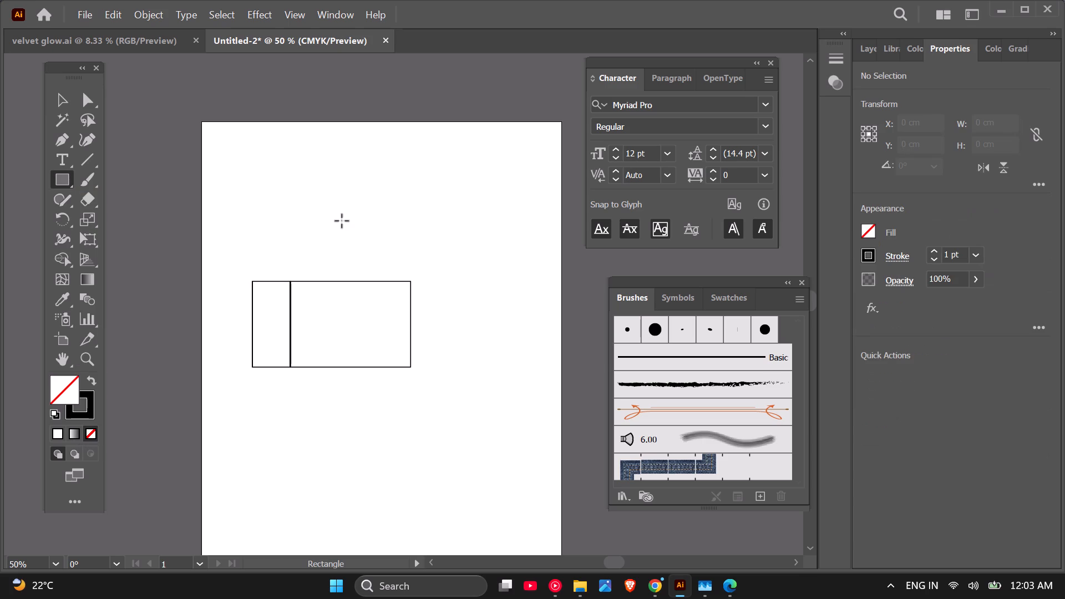
drag(544, 254, 469, 255)
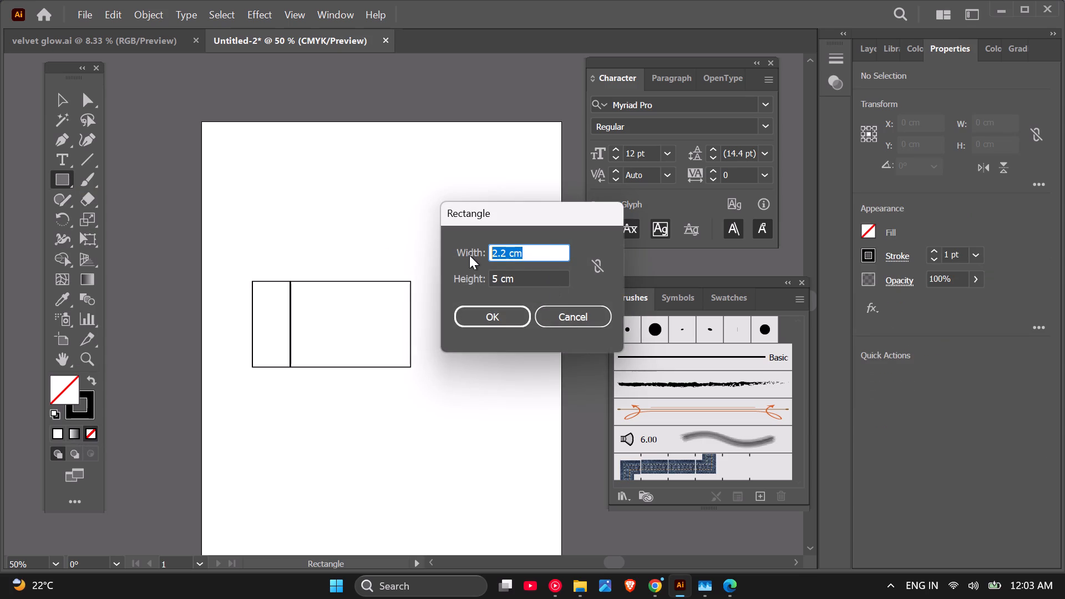
key(1)
key(period)
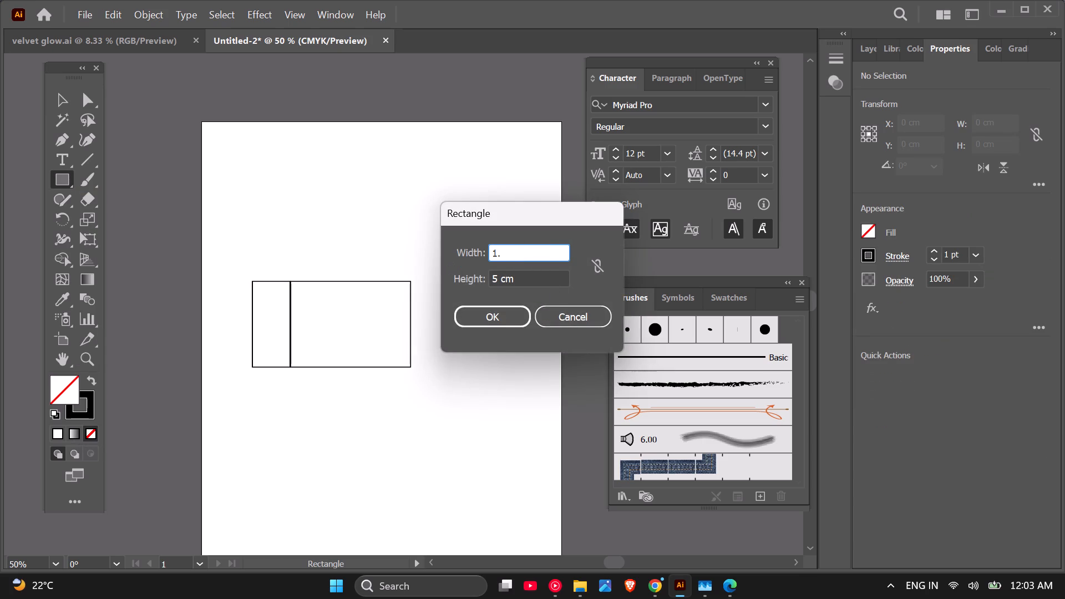
key(5)
click(514, 313)
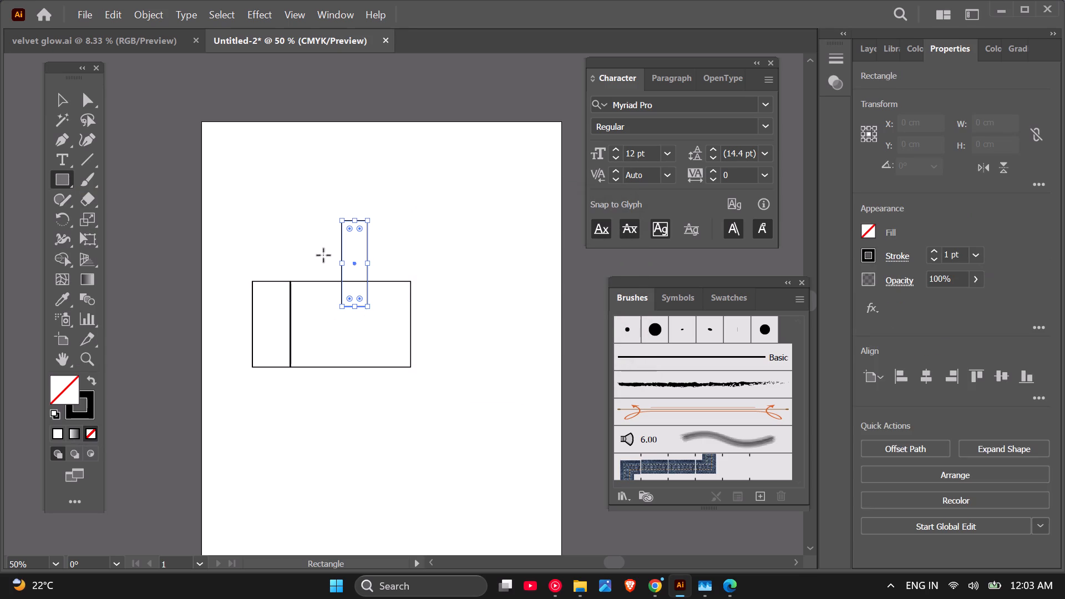
Round the top-left and bottom-left corners of the 1.5 cm rectangle into large curves, leaving its right corners square.
click(64, 92)
scroll(386, 260, up, 2)
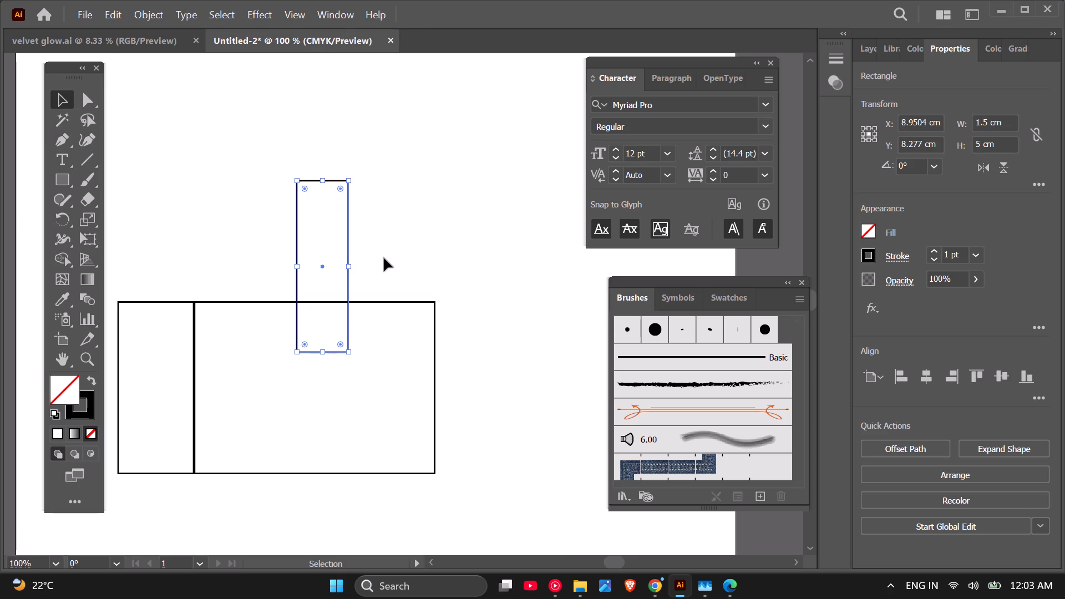
click(304, 186)
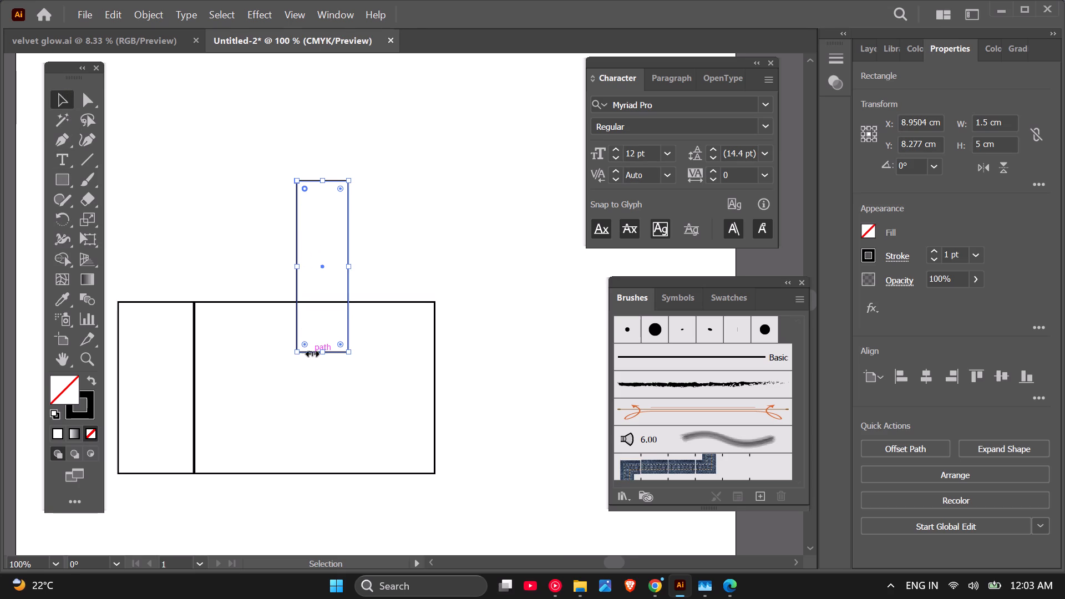
shift+click(307, 343)
drag(307, 343, 332, 332)
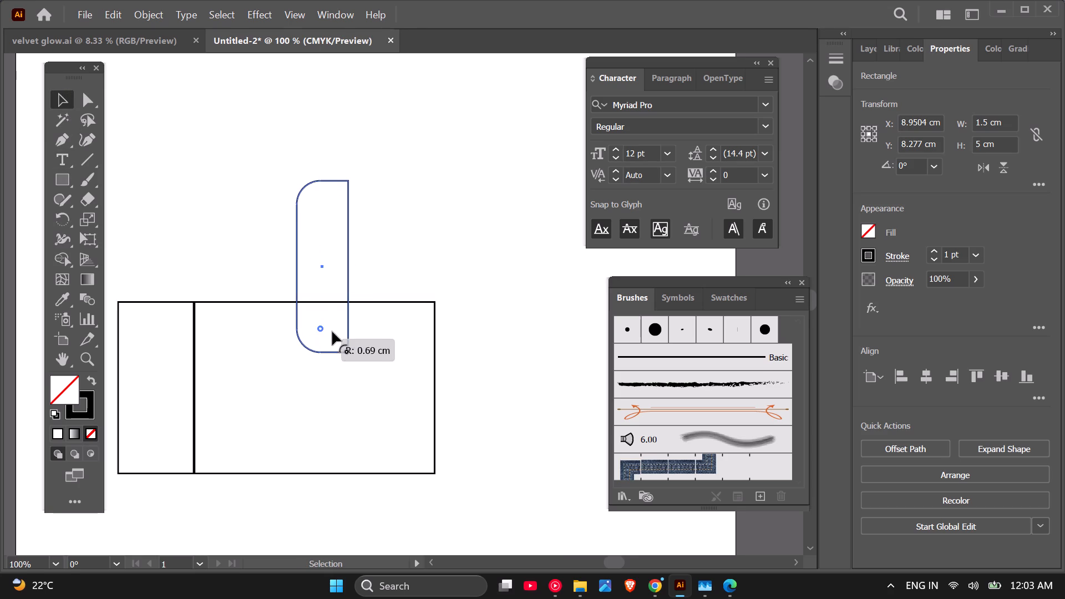
drag(332, 332, 350, 322)
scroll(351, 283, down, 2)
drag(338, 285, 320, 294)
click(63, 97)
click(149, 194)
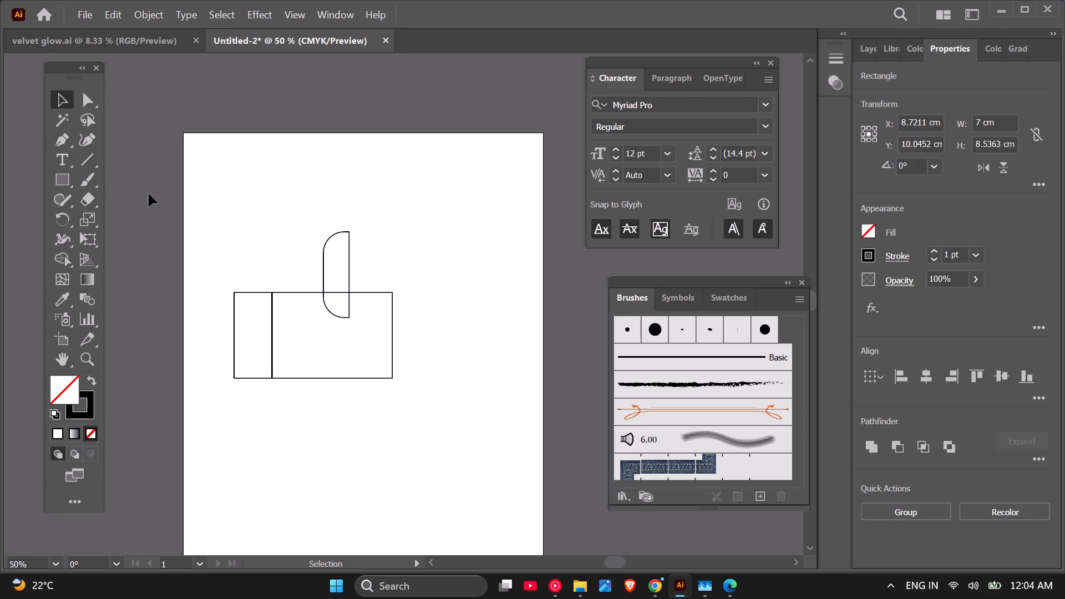
Move the rounded 1.5 cm flap so its straight right edge meets the left edge of the 2.2 cm rectangle, tops aligned.
click(344, 265)
click(348, 265)
drag(348, 265, 328, 273)
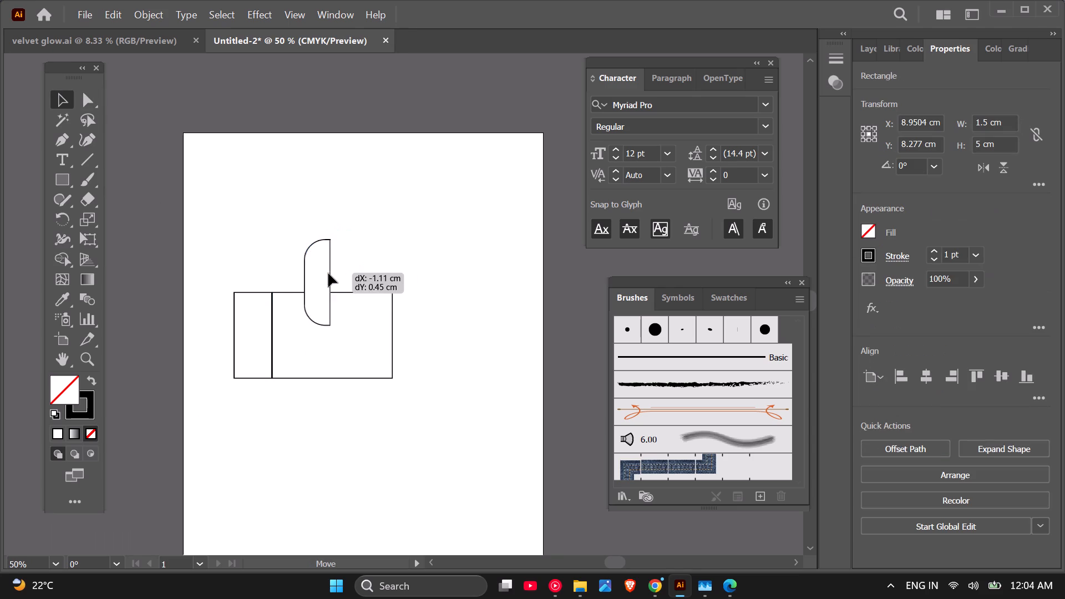
drag(328, 273, 235, 326)
click(152, 224)
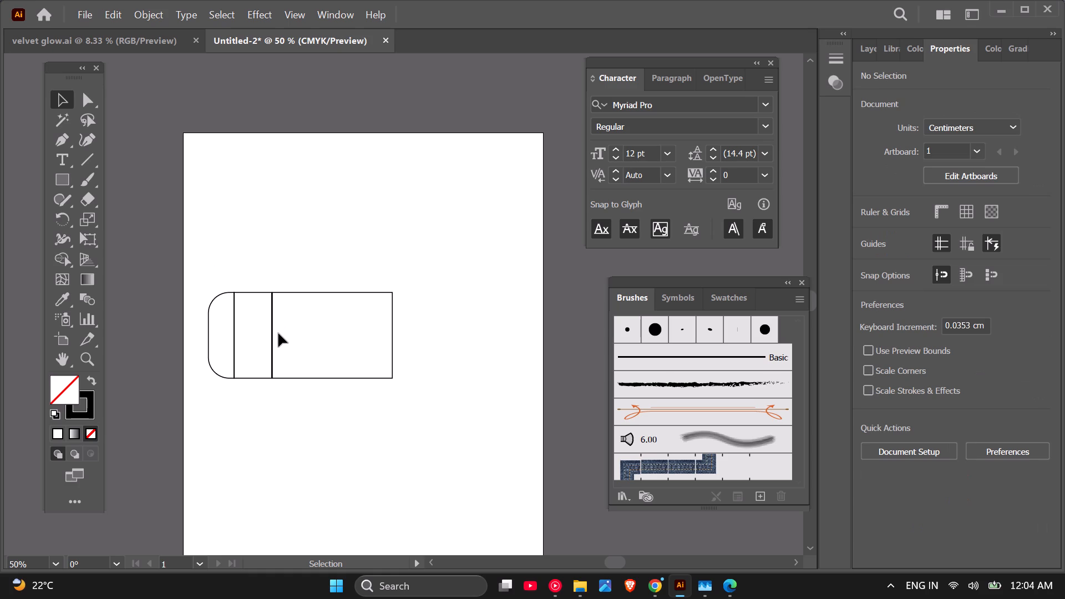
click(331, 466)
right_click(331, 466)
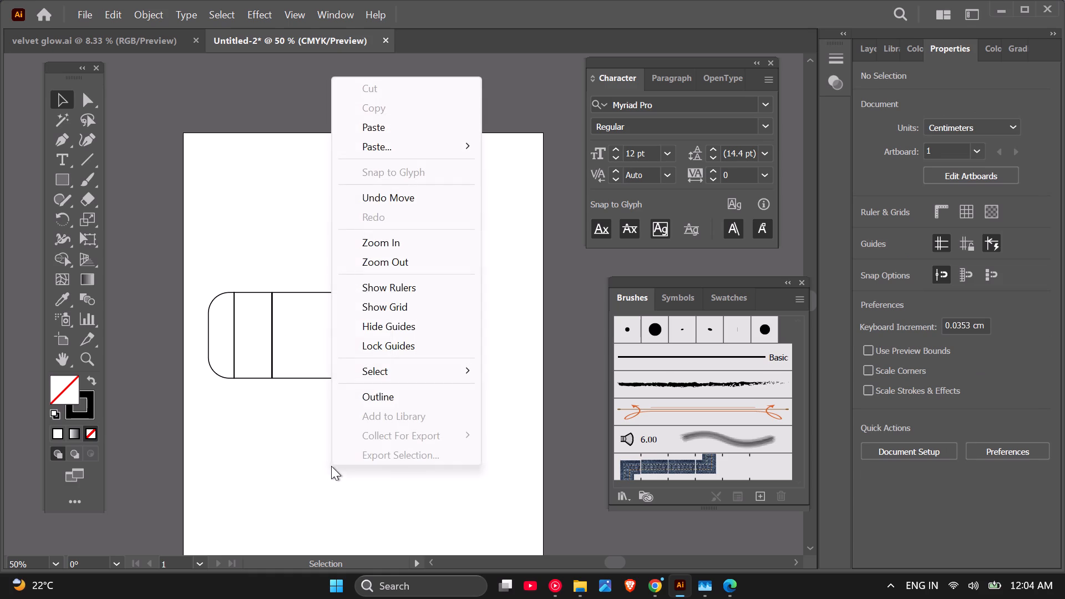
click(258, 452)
Draw an unfilled rectangle 7 cm wide and 2.5 cm high in the empty area below the layout.
click(67, 162)
click(67, 172)
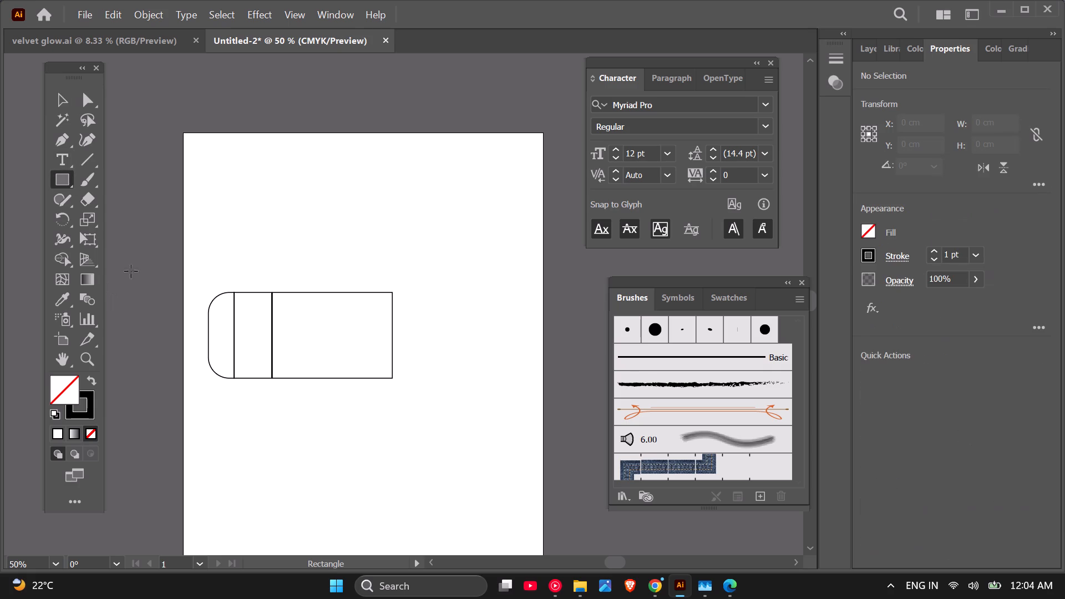
click(261, 449)
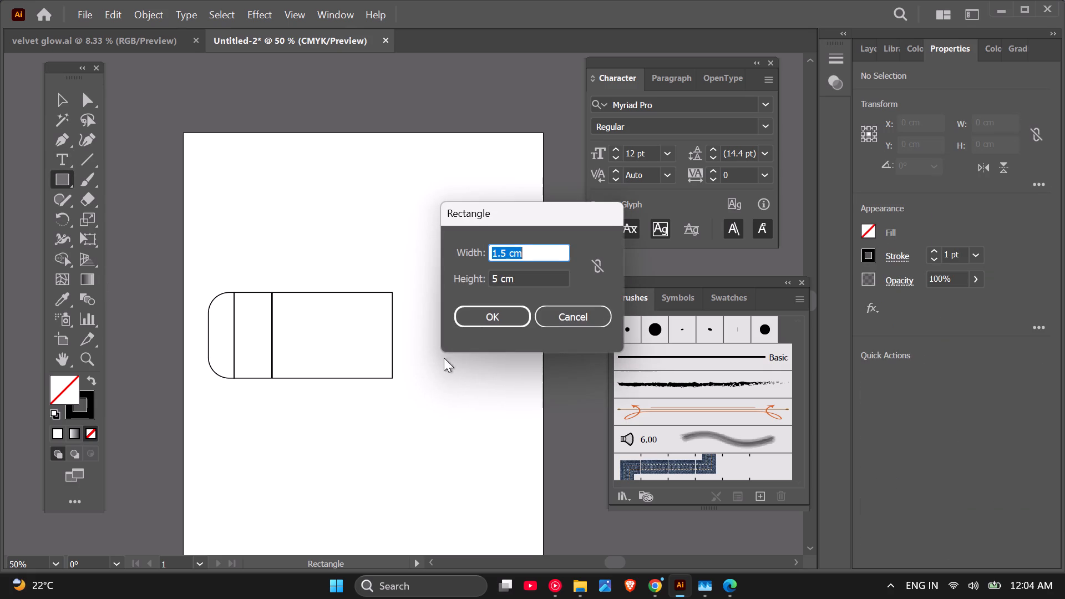
drag(520, 279, 476, 286)
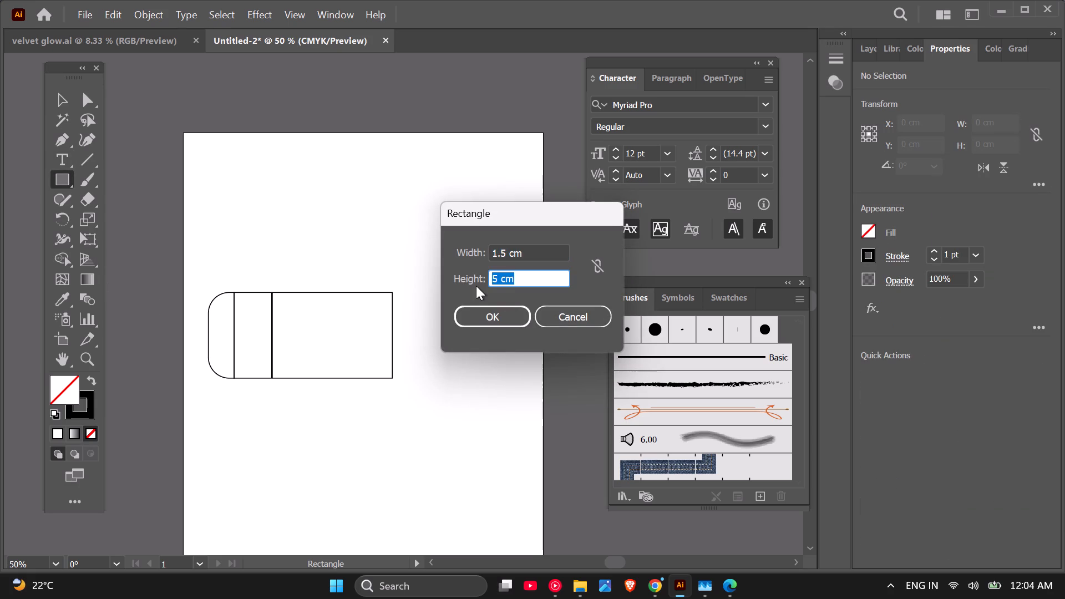
key(2)
key(period)
key(5)
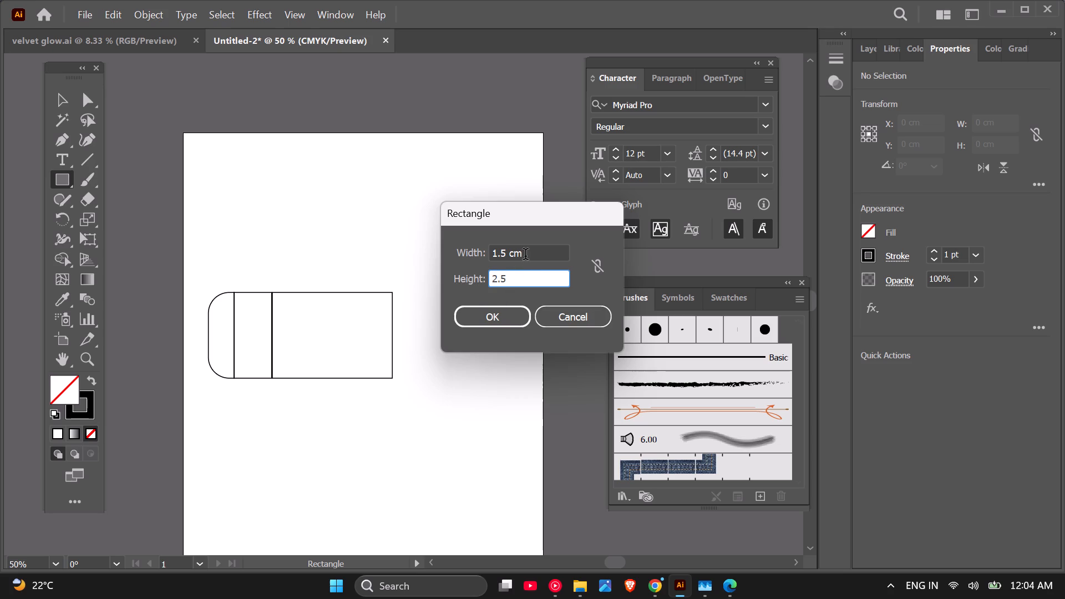
drag(527, 256, 483, 247)
key(7)
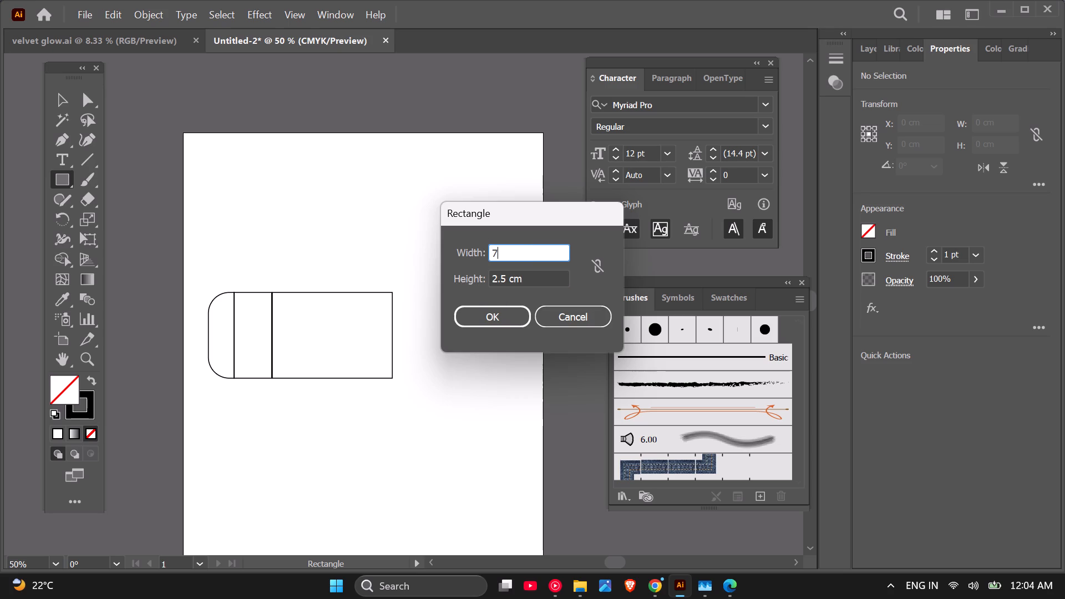
click(505, 315)
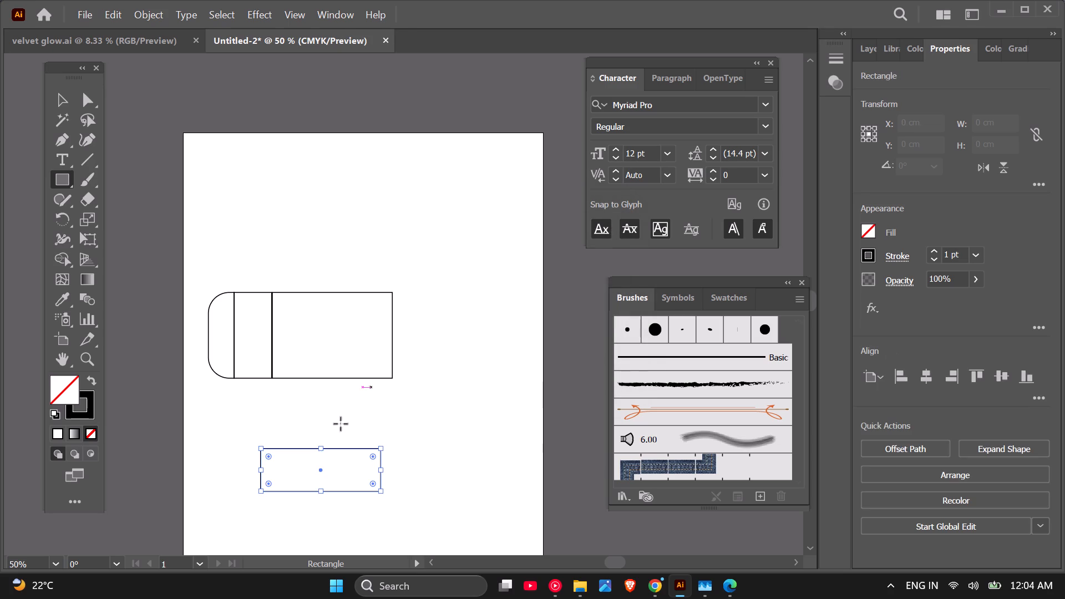
Move the 7 × 2.5 cm rectangle up against the bottom edge of the 7 × 5 cm rectangle, with their sides lined up.
scroll(316, 455, up, 1)
click(55, 93)
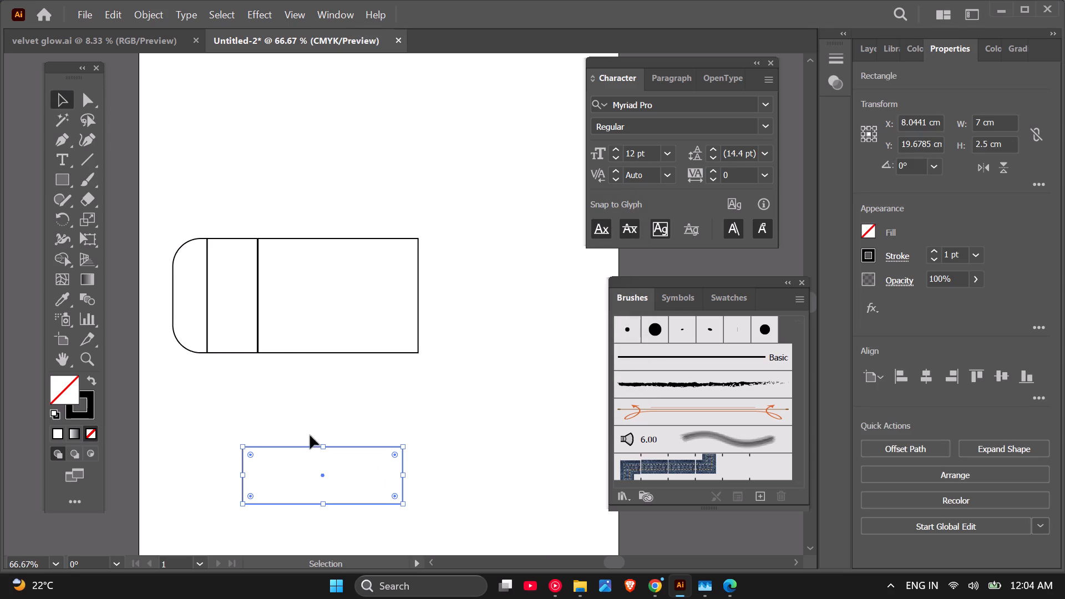
drag(315, 453, 316, 434)
drag(323, 474, 322, 448)
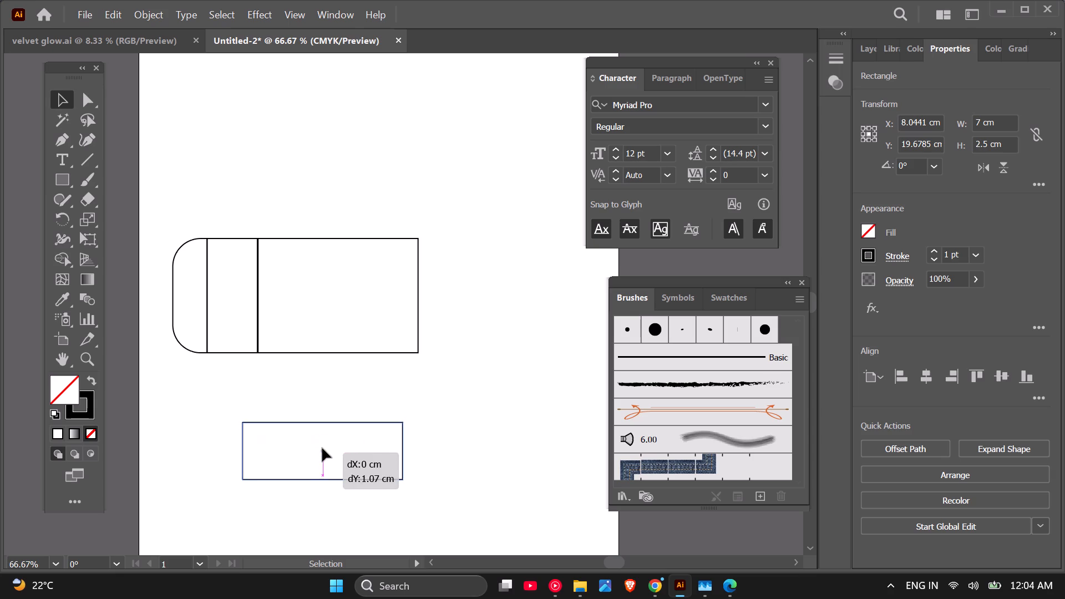
drag(322, 448, 338, 379)
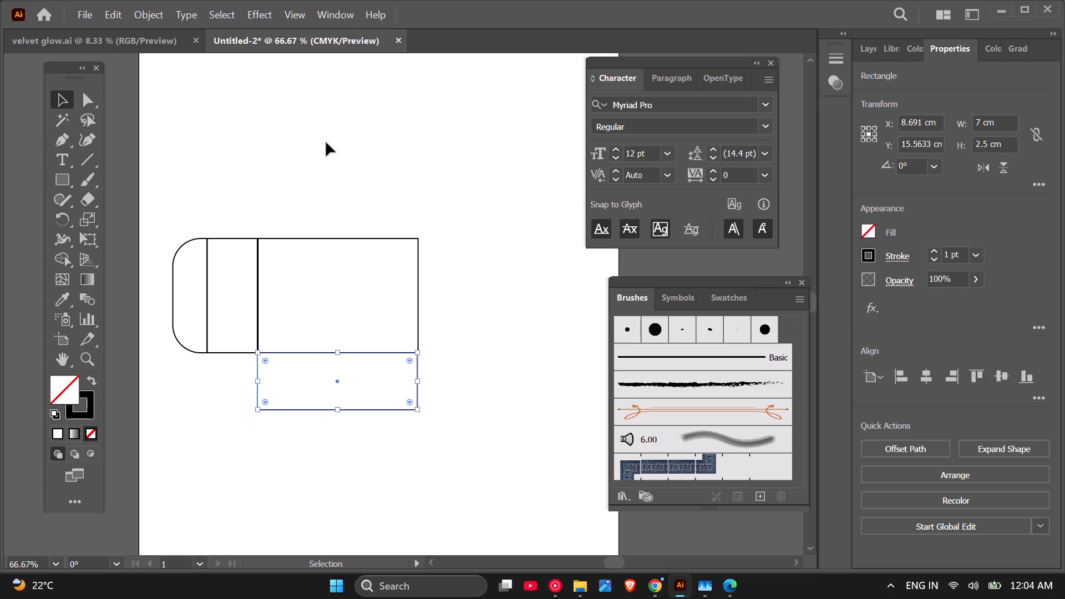
click(326, 140)
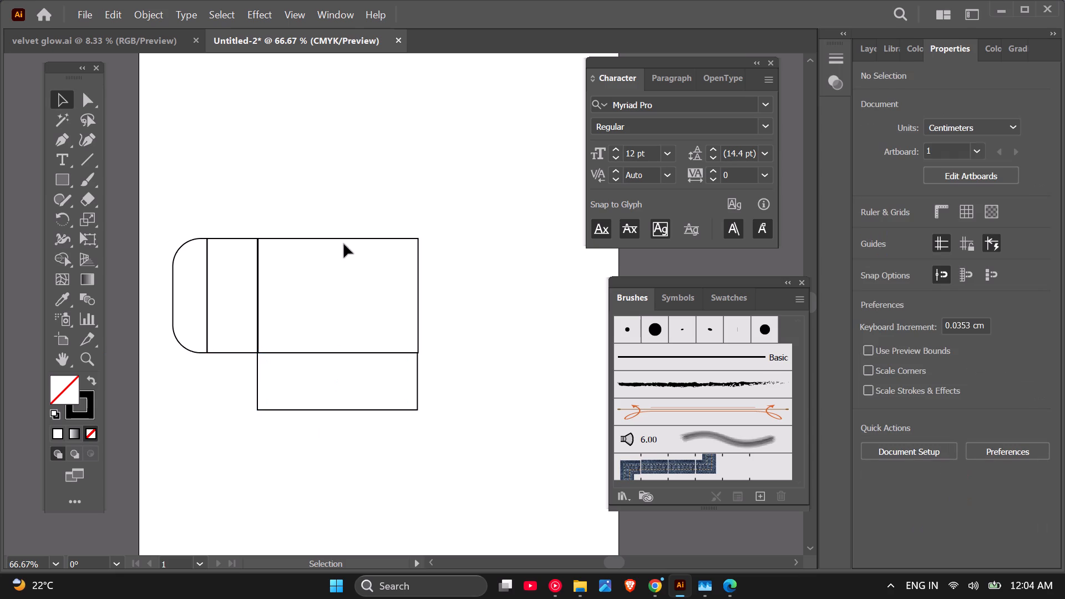
Draw an unfilled rectangle 1.4 cm wide and 2.5 cm high below the layout.
scroll(344, 277, down, 2)
scroll(293, 337, up, 2)
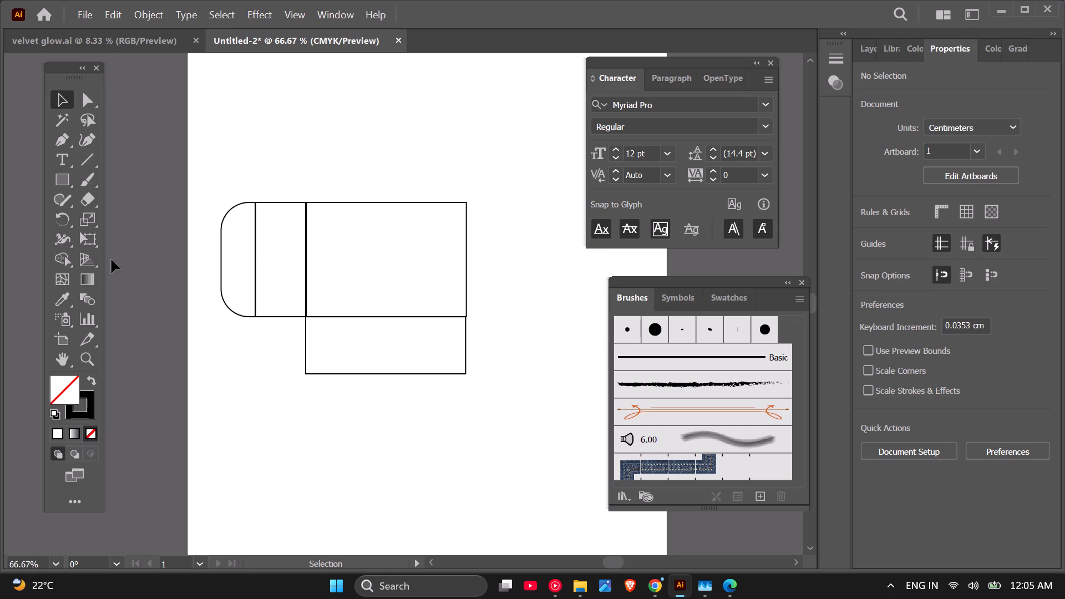
click(62, 183)
click(290, 404)
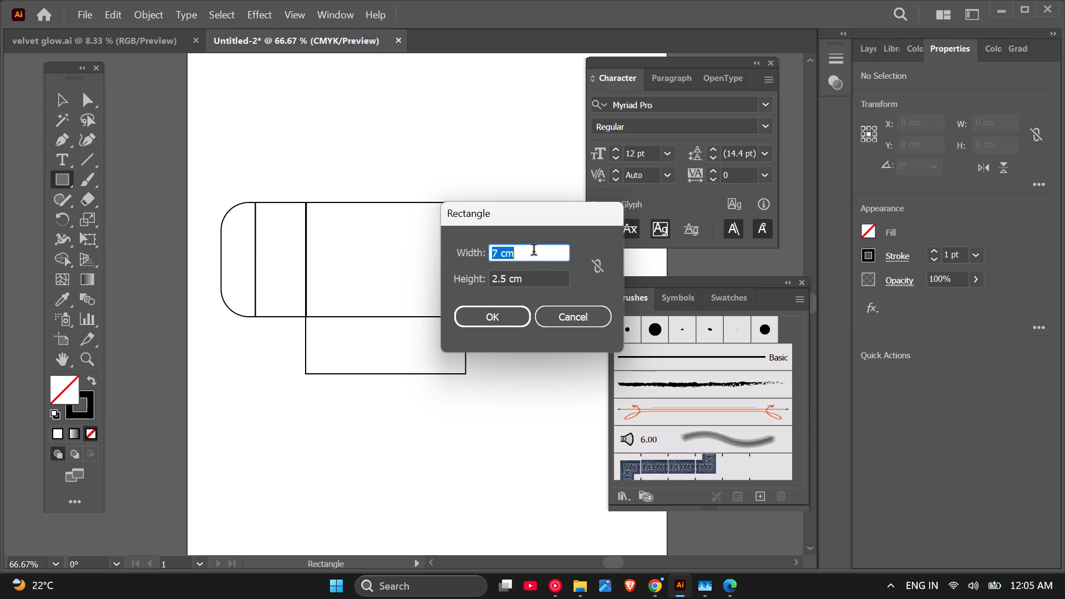
drag(534, 251, 429, 275)
drag(429, 275, 428, 275)
key(1)
text(.4)
click(505, 311)
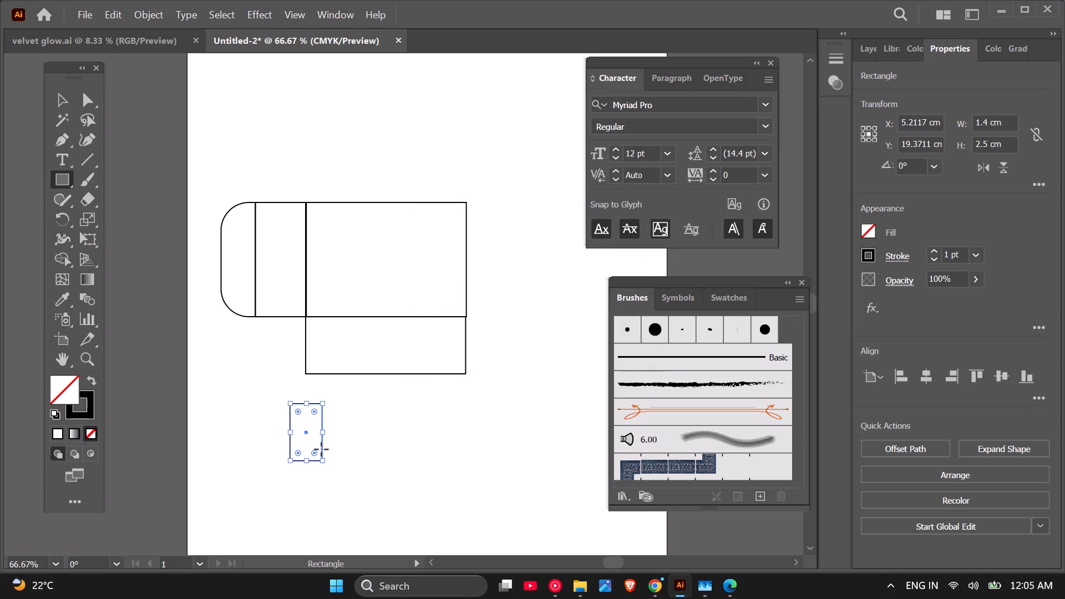
Move the 1.4 cm rectangle against the left edge of the 7 × 2.5 cm rectangle, directly below the 2.2 cm rectangle.
click(72, 103)
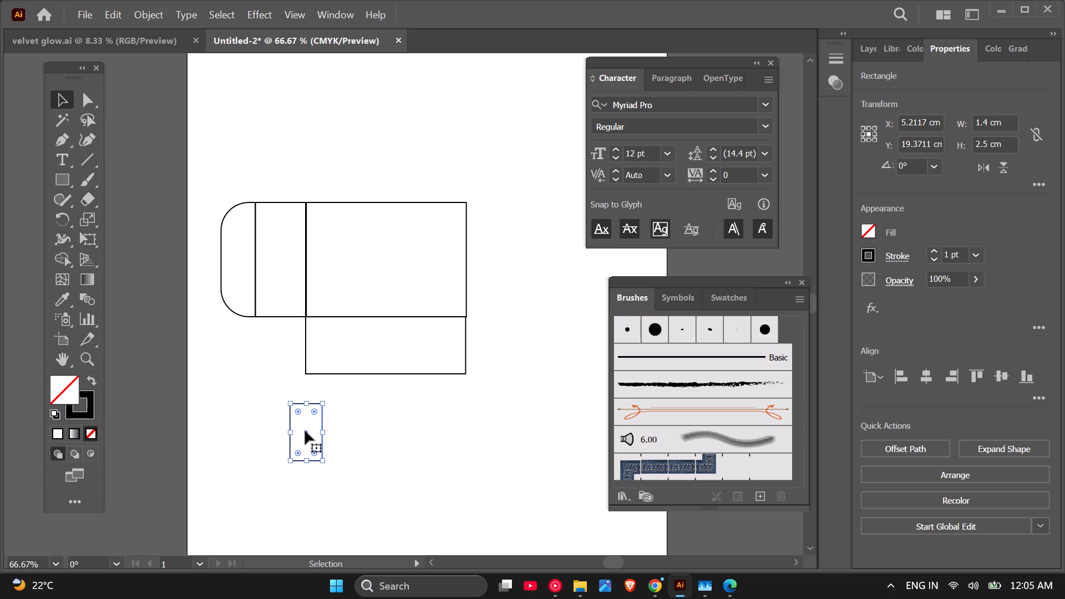
drag(305, 431, 289, 347)
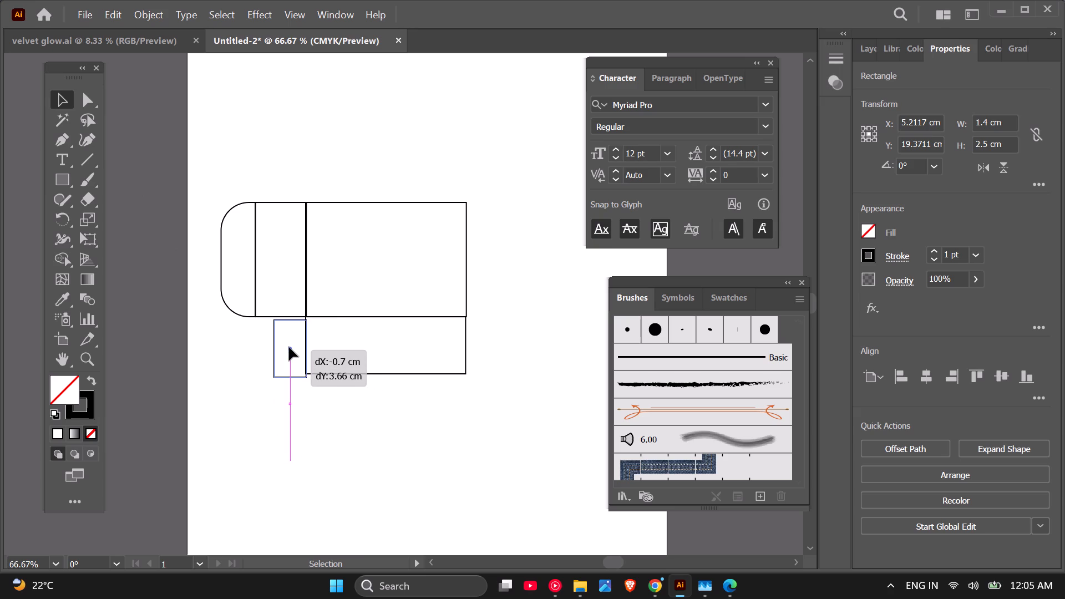
drag(289, 347, 289, 347)
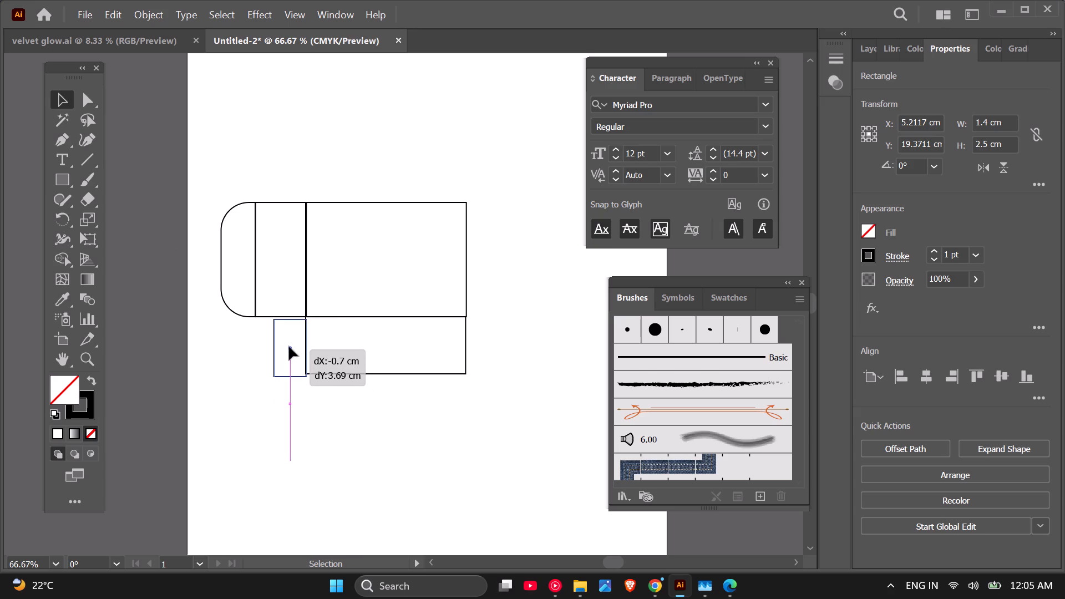
drag(289, 347, 289, 345)
click(257, 433)
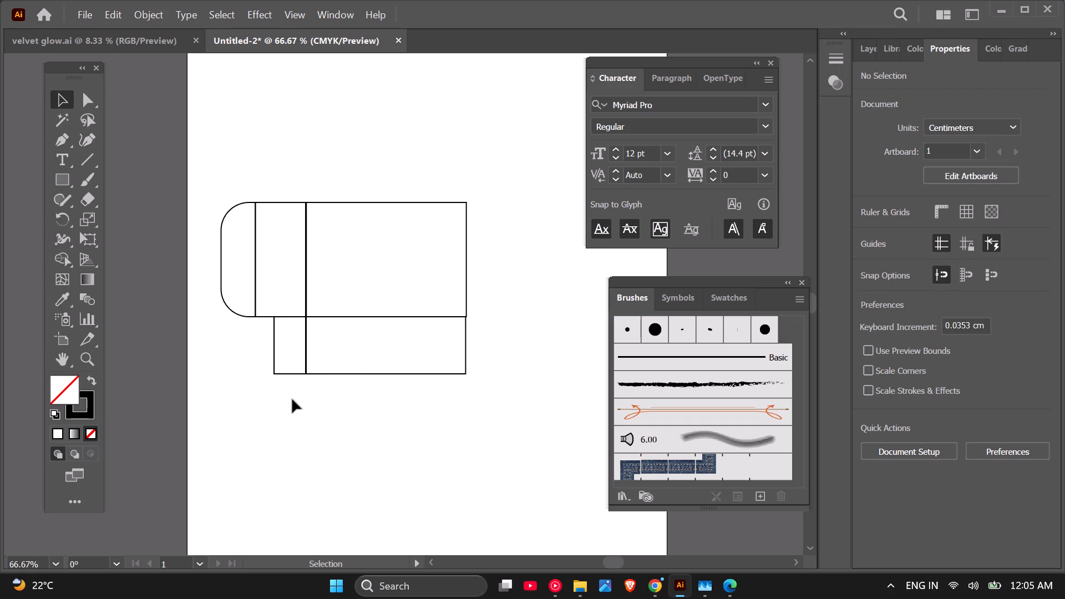
Examine up close how the 1.4 cm rectangle's edges and corners meet the neighbouring rectangles.
scroll(323, 318, up, 1)
scroll(323, 318, down, 1)
click(151, 304)
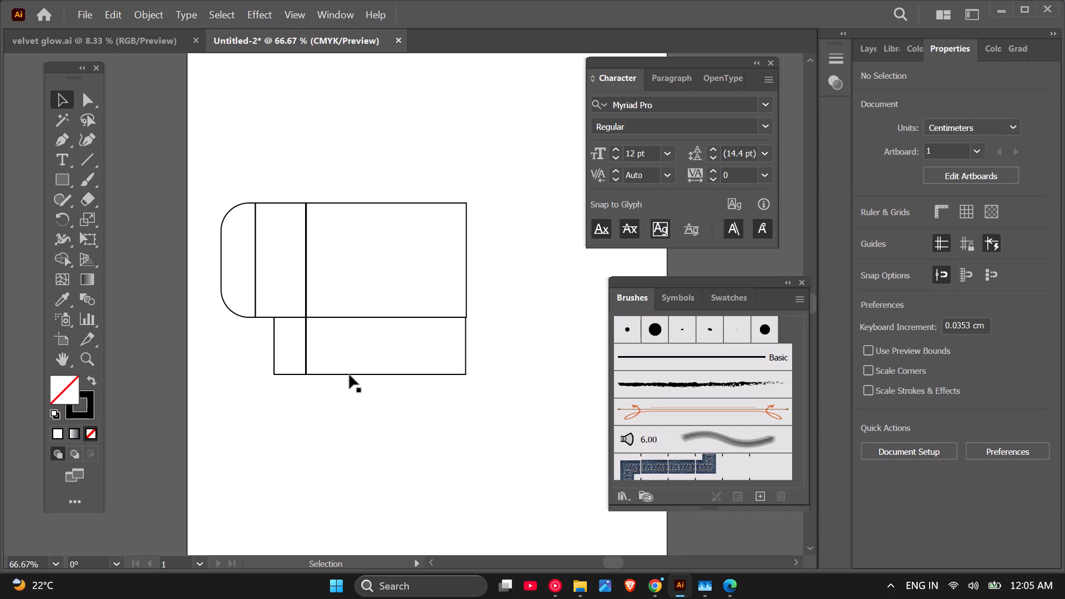
scroll(301, 361, up, 1)
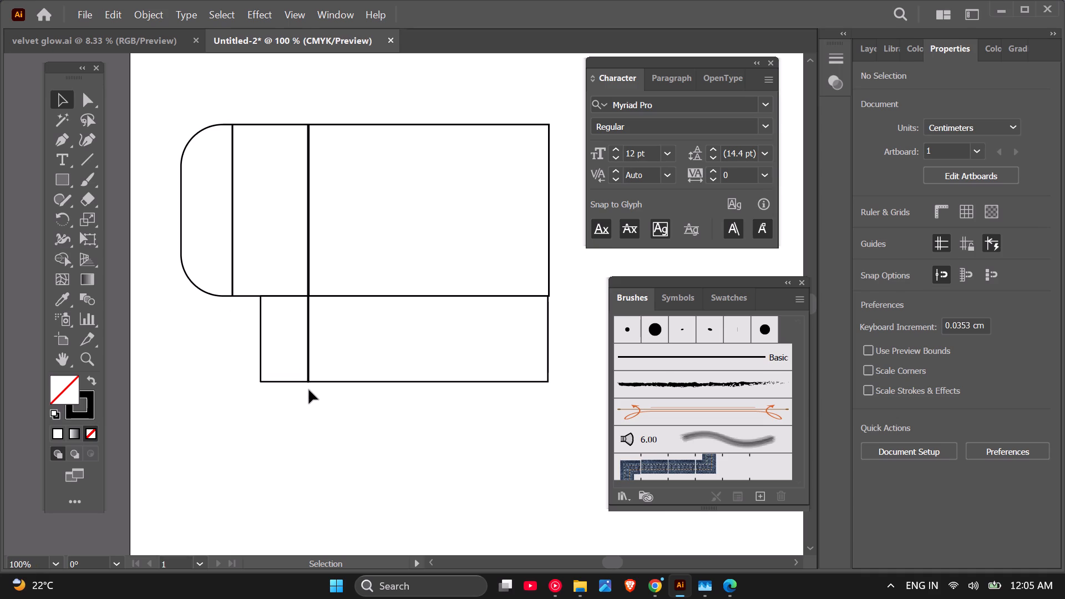
scroll(232, 380, up, 2)
scroll(333, 404, up, 1)
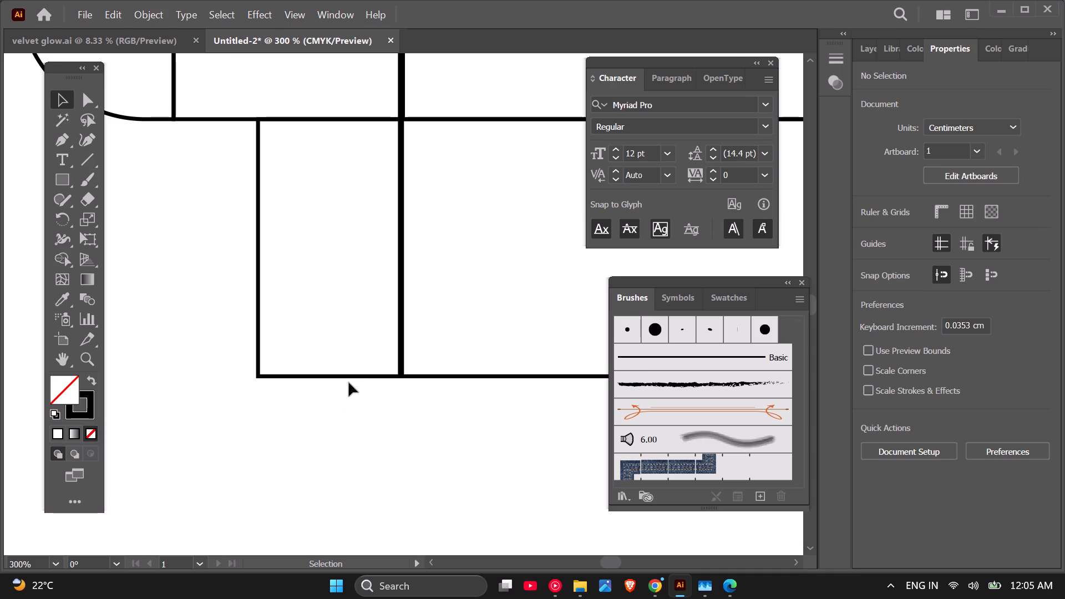
scroll(349, 383, down, 4)
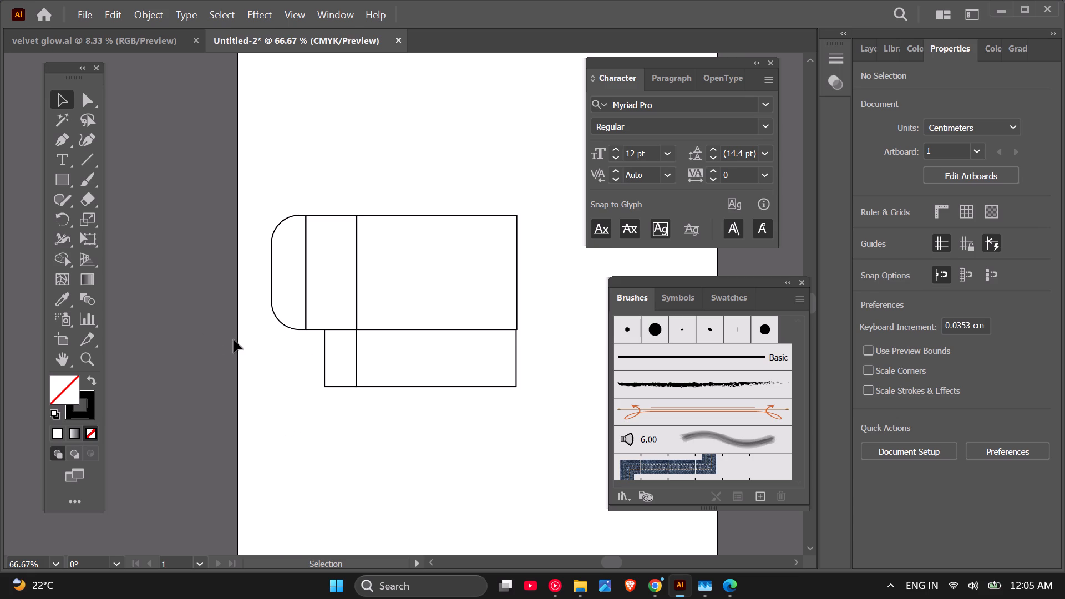
scroll(327, 337, up, 2)
scroll(306, 368, down, 1)
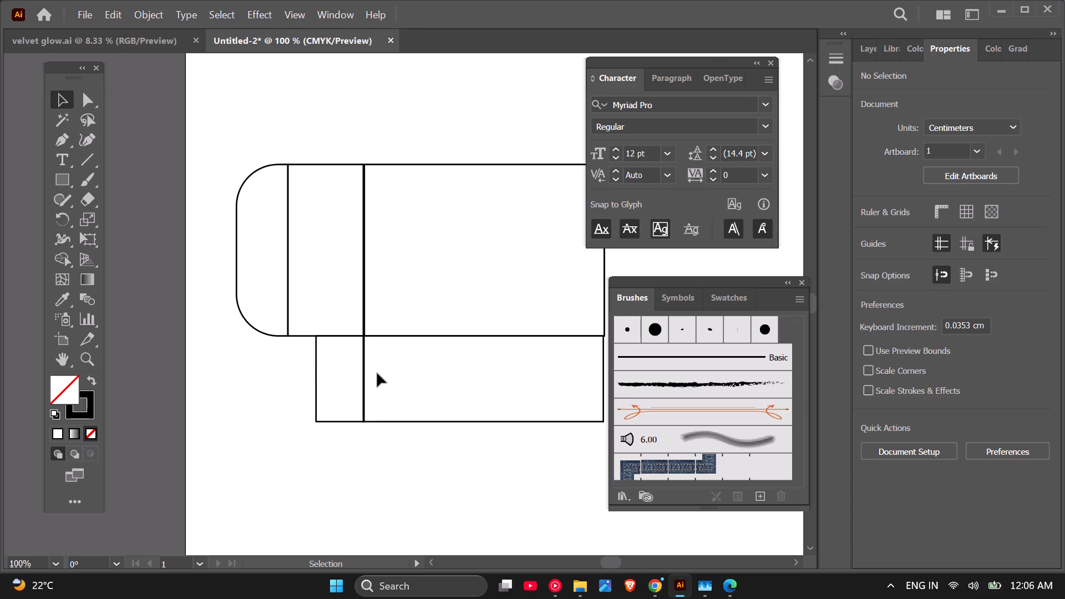
scroll(377, 388, up, 3)
scroll(310, 445, down, 1)
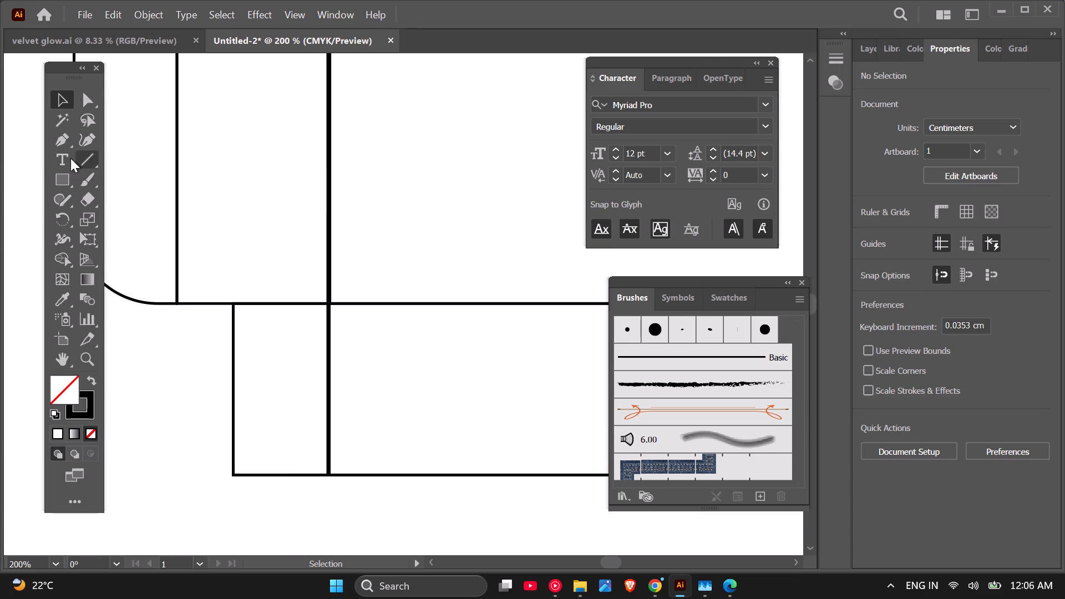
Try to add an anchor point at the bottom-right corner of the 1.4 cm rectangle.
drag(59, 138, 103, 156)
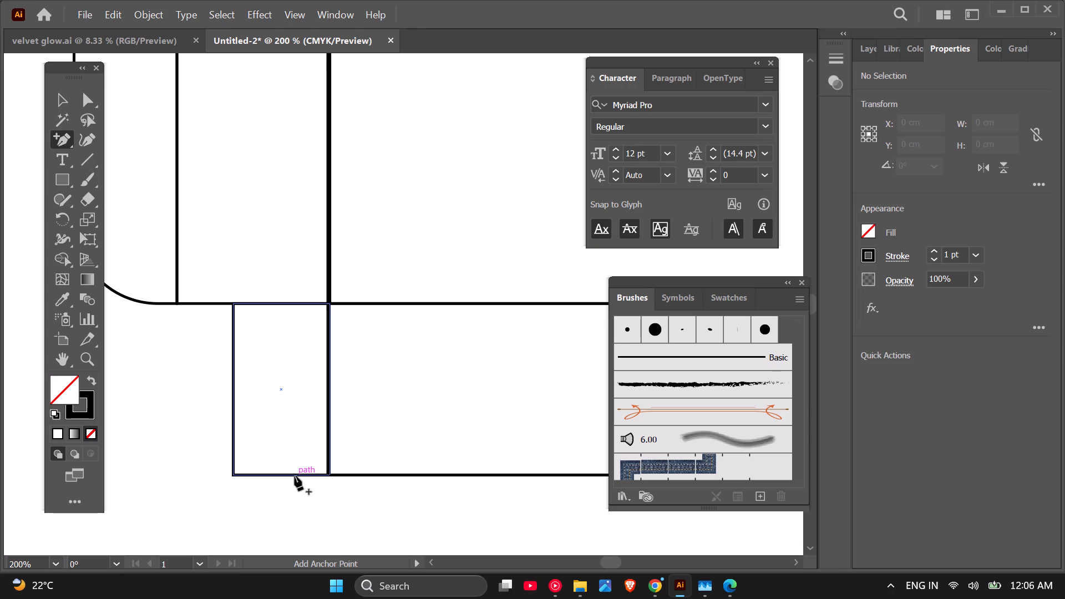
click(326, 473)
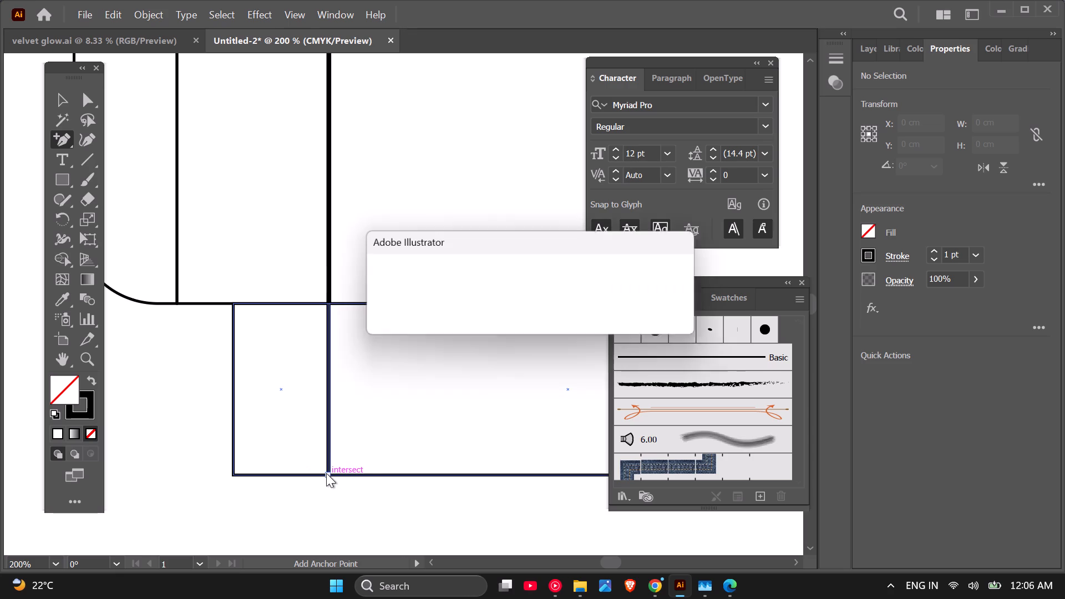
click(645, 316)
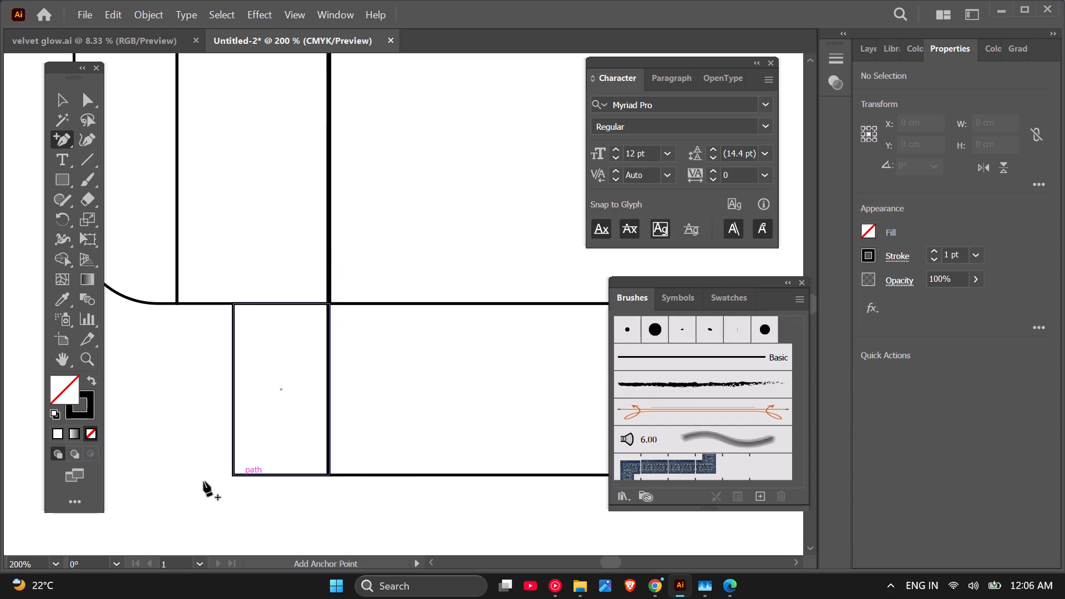
Show the document rulers.
key(ctrl+r)
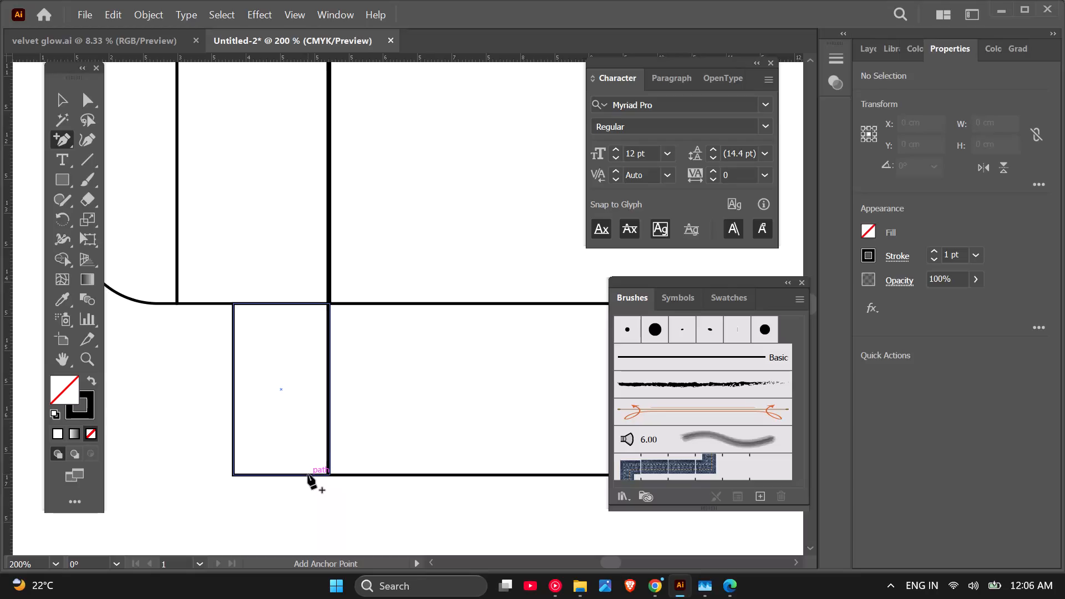
Add an anchor point on the bottom edge of the 1.4 cm rectangle, about 0.4 cm from its right corner.
scroll(308, 474, down, 1)
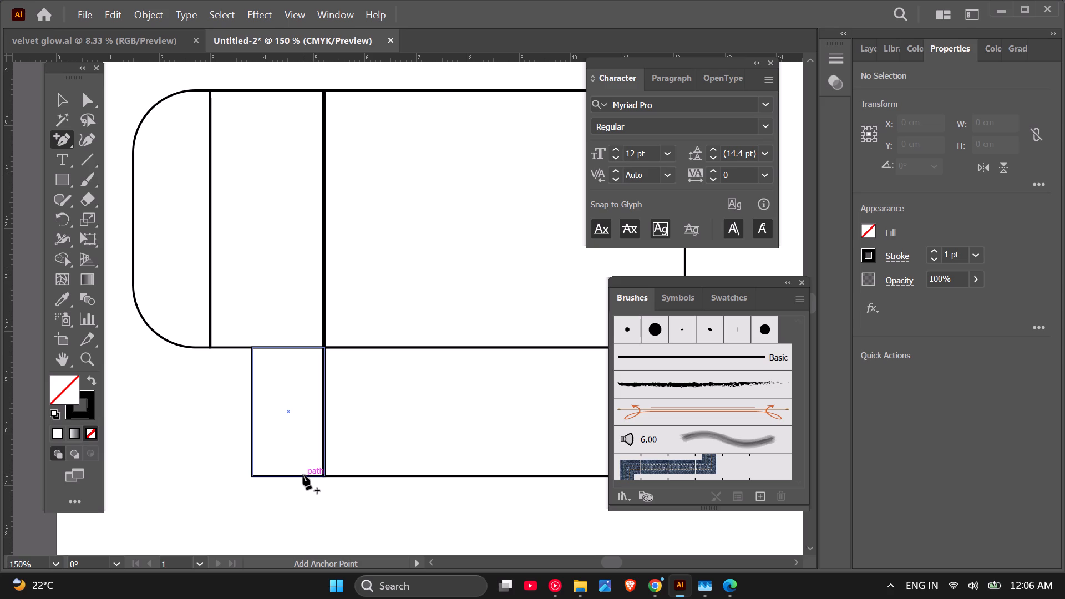
click(303, 475)
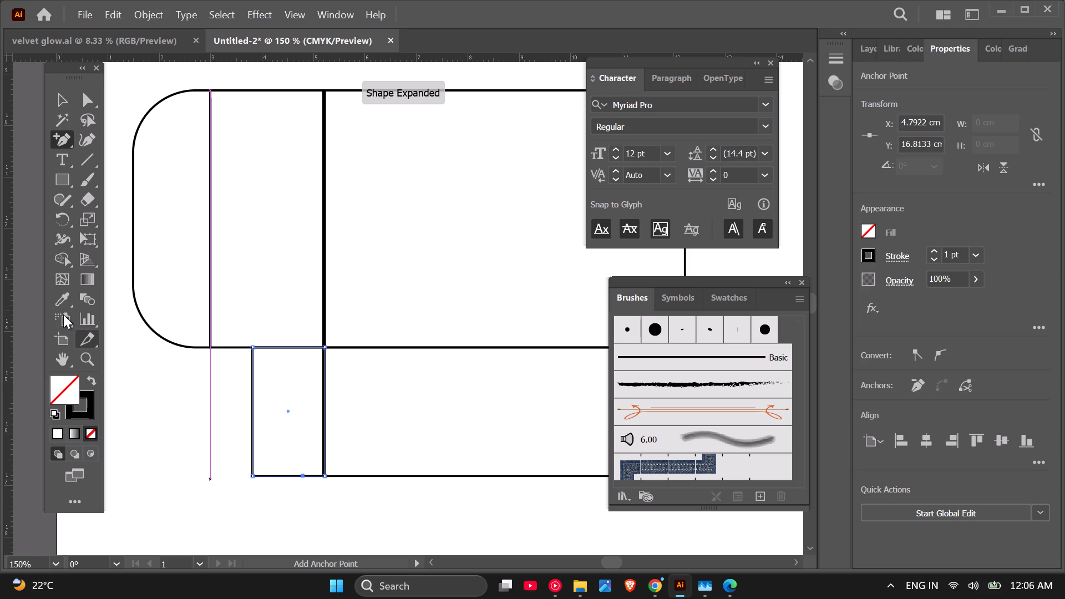
Add a second anchor point on the 1.4 cm rectangle's bottom edge, about 0.2 cm left of the first one.
click(60, 141)
click(88, 105)
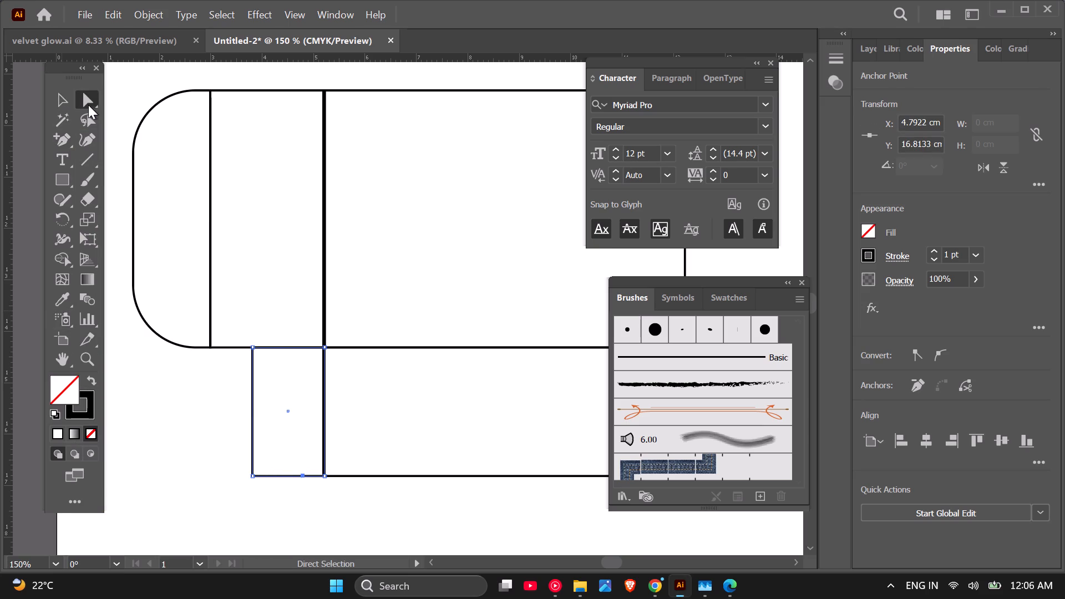
scroll(291, 484, up, 2)
click(303, 464)
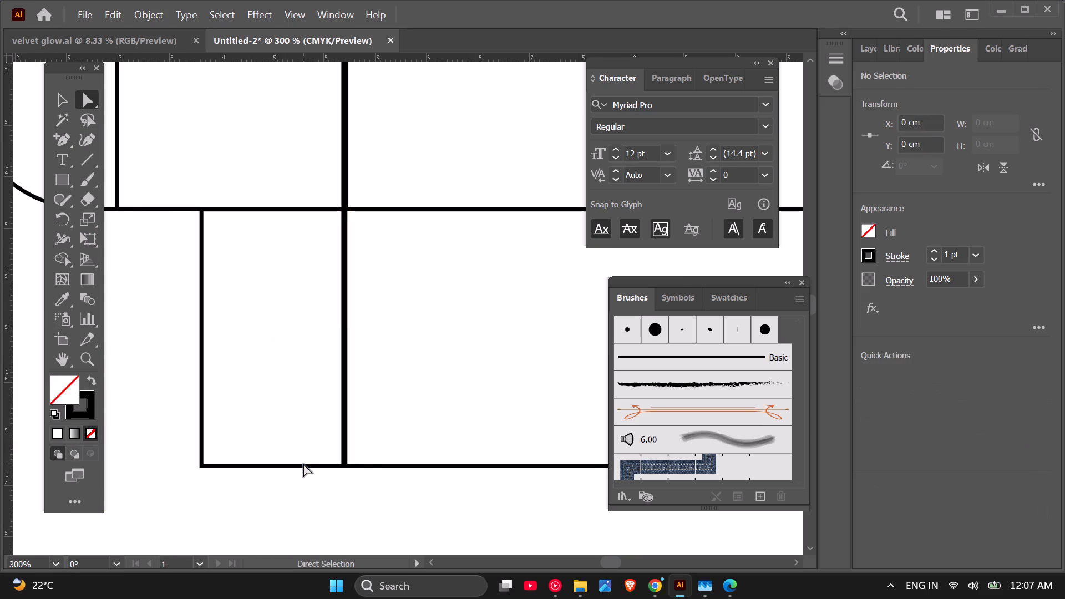
click(302, 467)
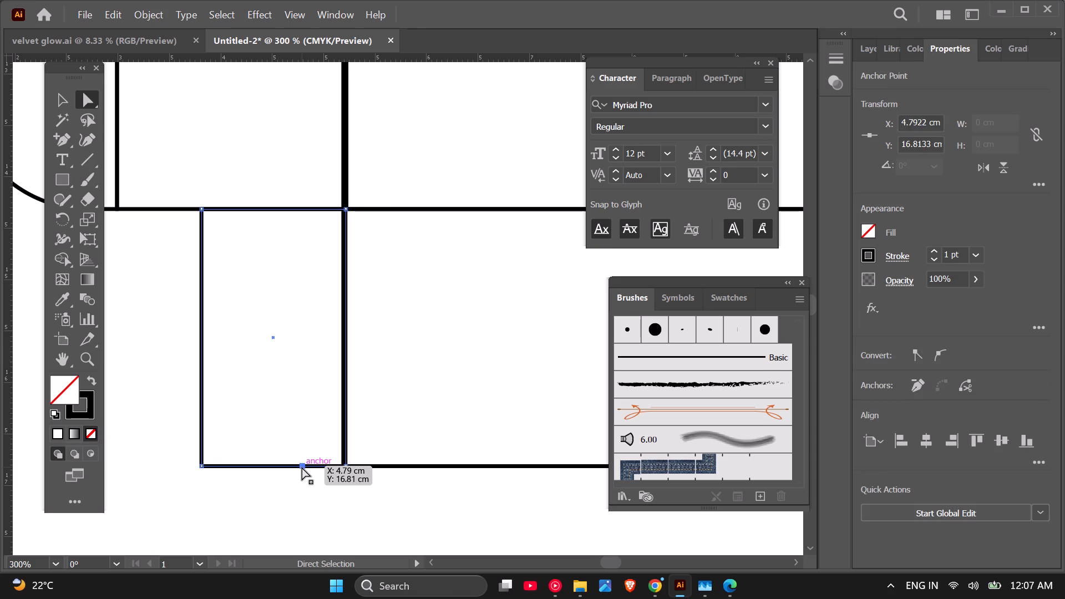
click(302, 467)
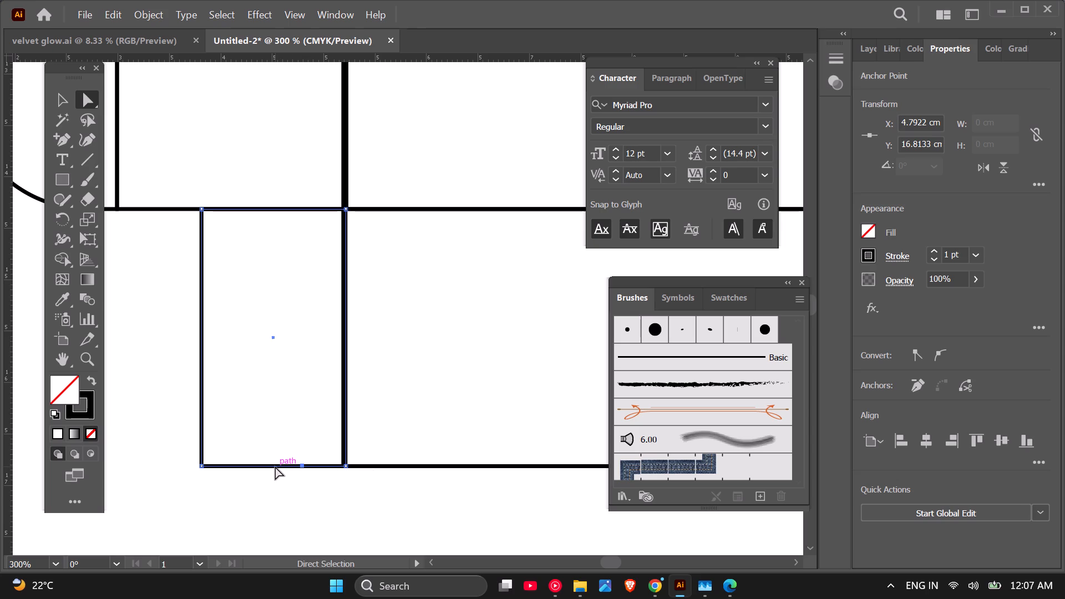
click(70, 140)
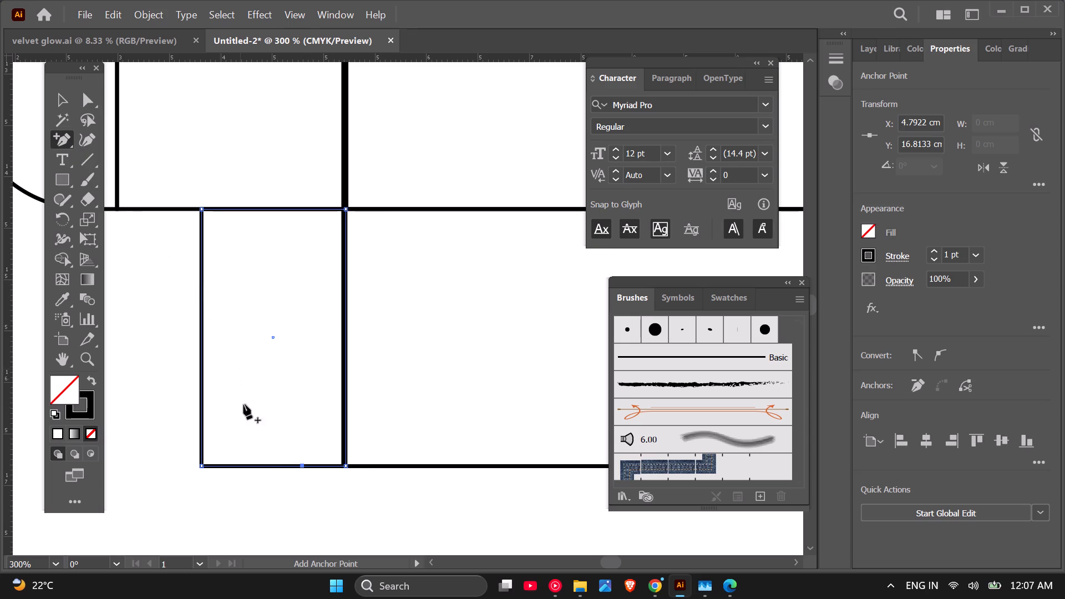
click(283, 465)
Raise the second added anchor point on the 1.4 cm rectangle's bottom edge by about 0.18 cm.
click(93, 98)
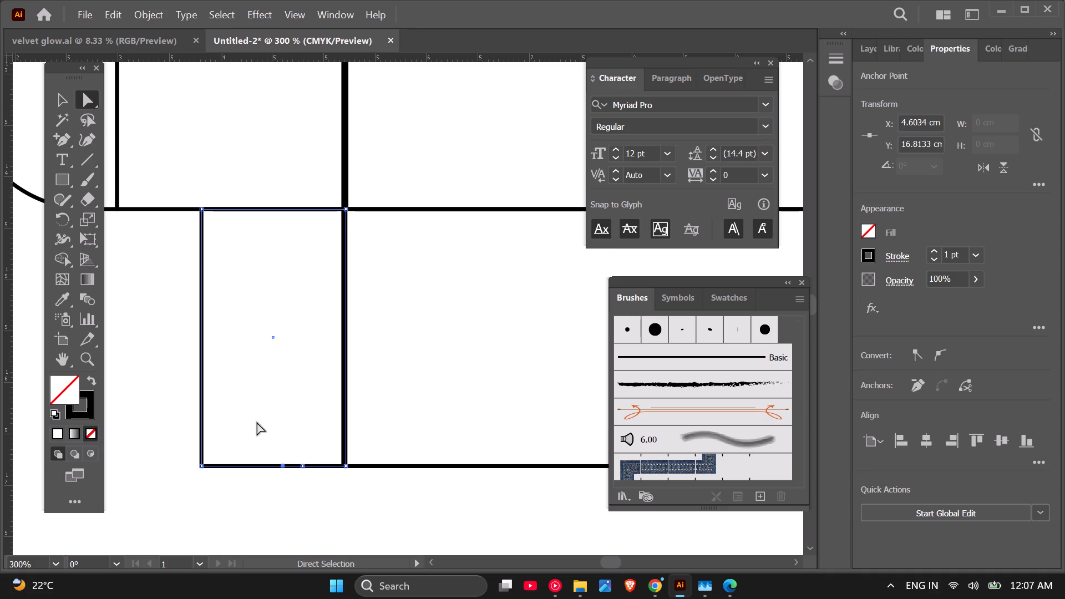
click(285, 468)
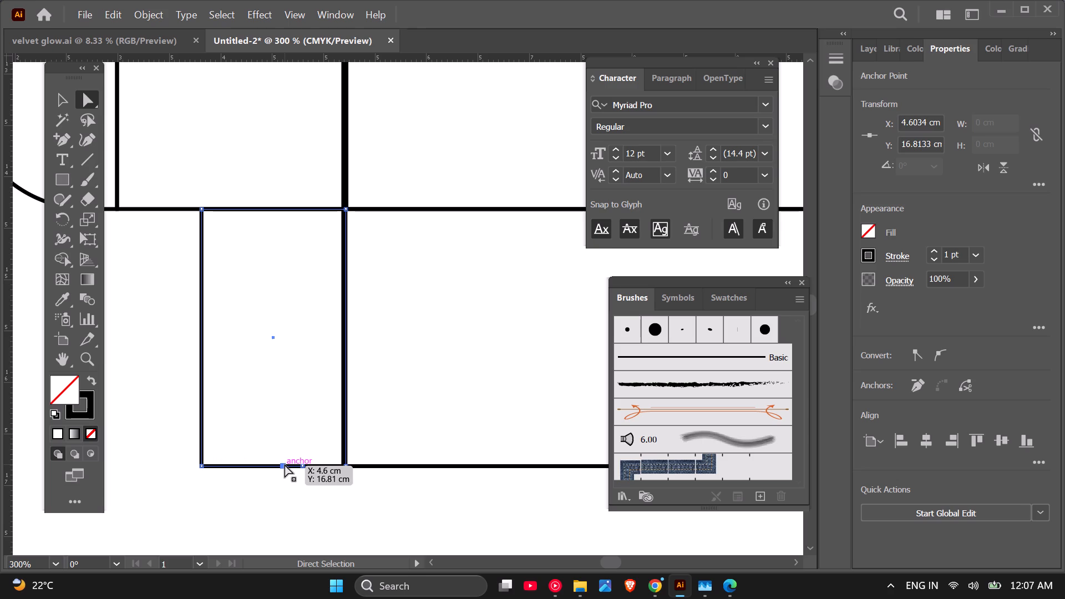
drag(282, 466, 283, 448)
Round the raised anchor's corner to about 0.11 cm and the neighbouring added anchor's corner to about 0.15 cm.
click(281, 458)
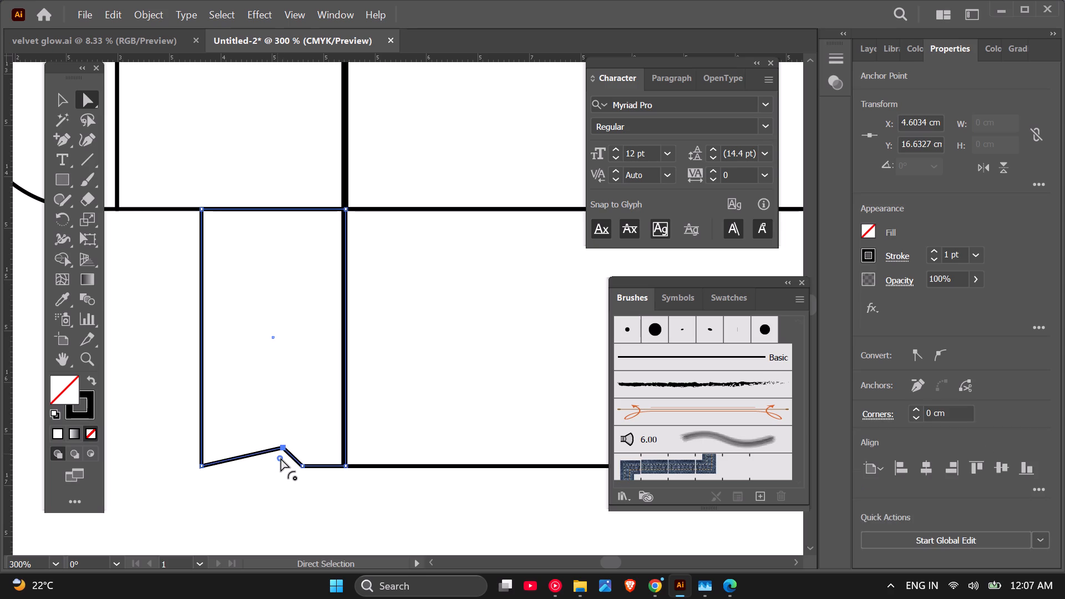
click(281, 458)
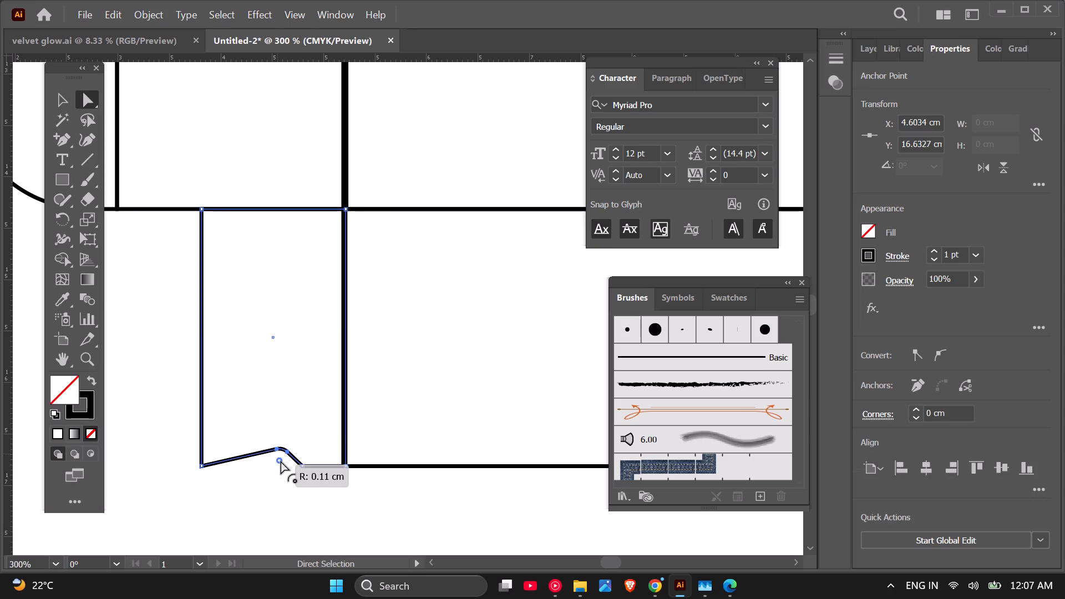
click(302, 463)
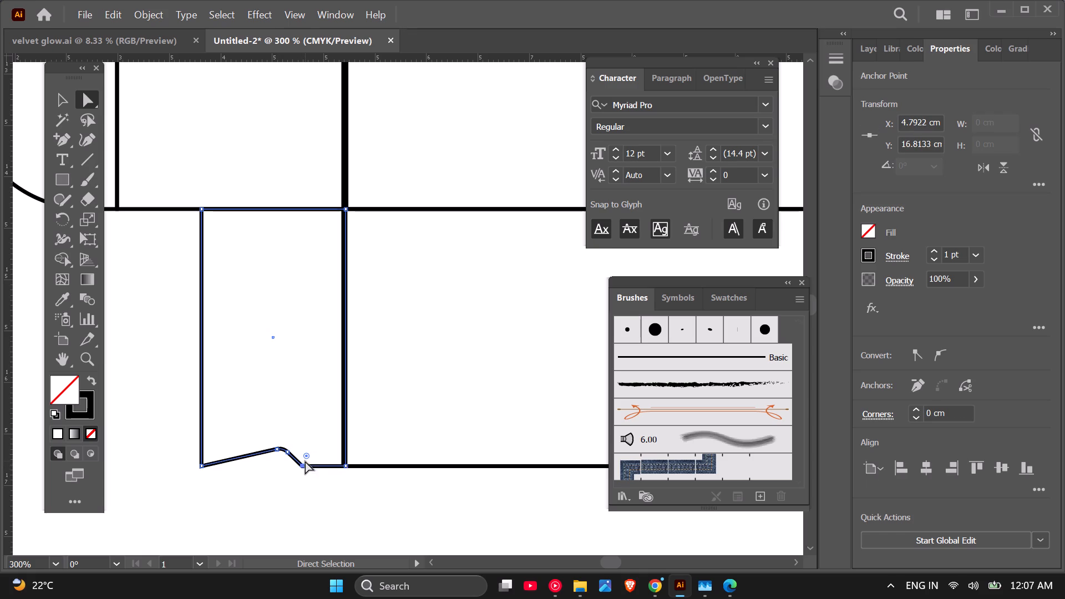
drag(307, 455, 308, 450)
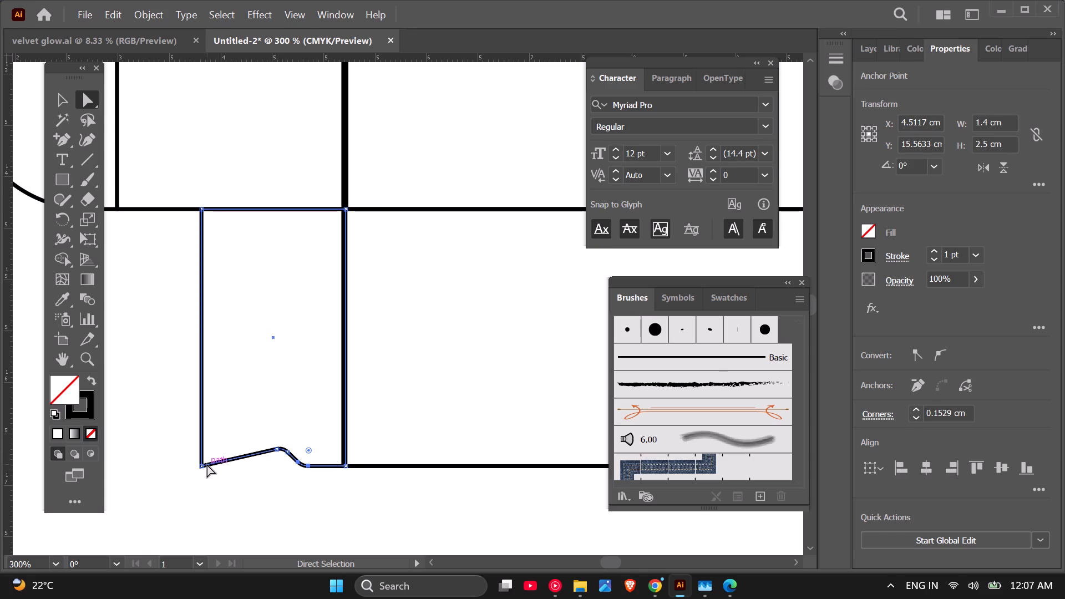
Raise the 1.4 cm flap's bottom-left corner straight up by about 0.15 cm, keeping its left edge vertical.
click(204, 465)
drag(204, 465, 205, 451)
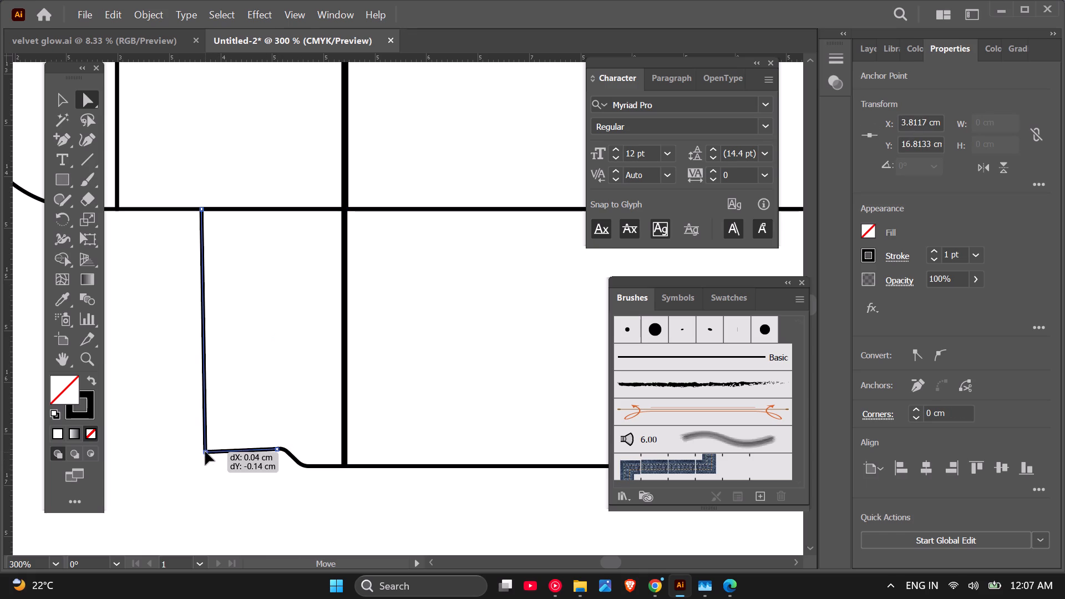
drag(205, 451, 205, 446)
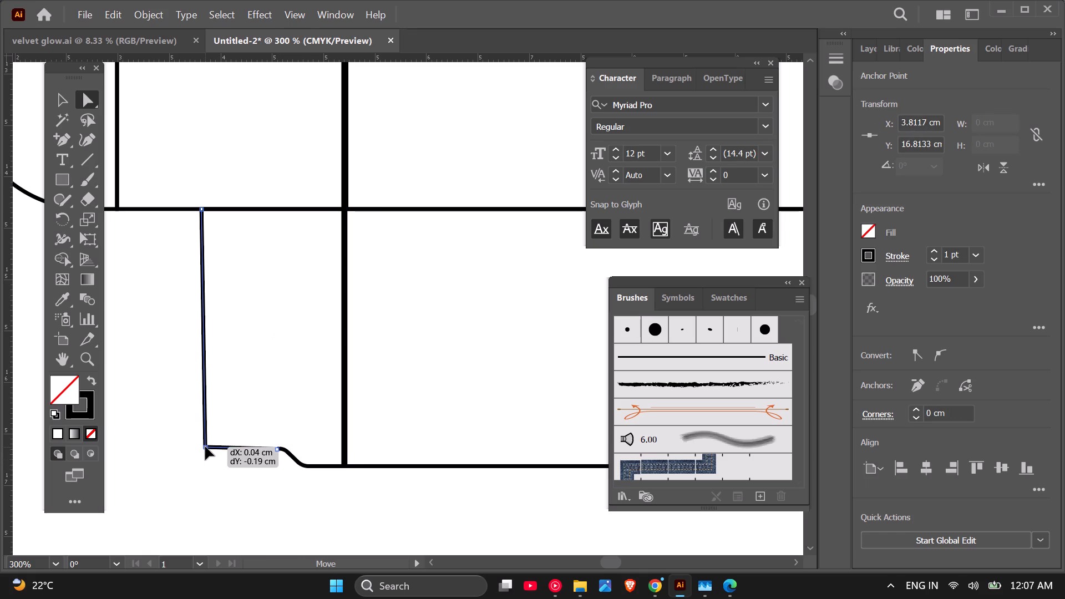
drag(205, 446, 206, 449)
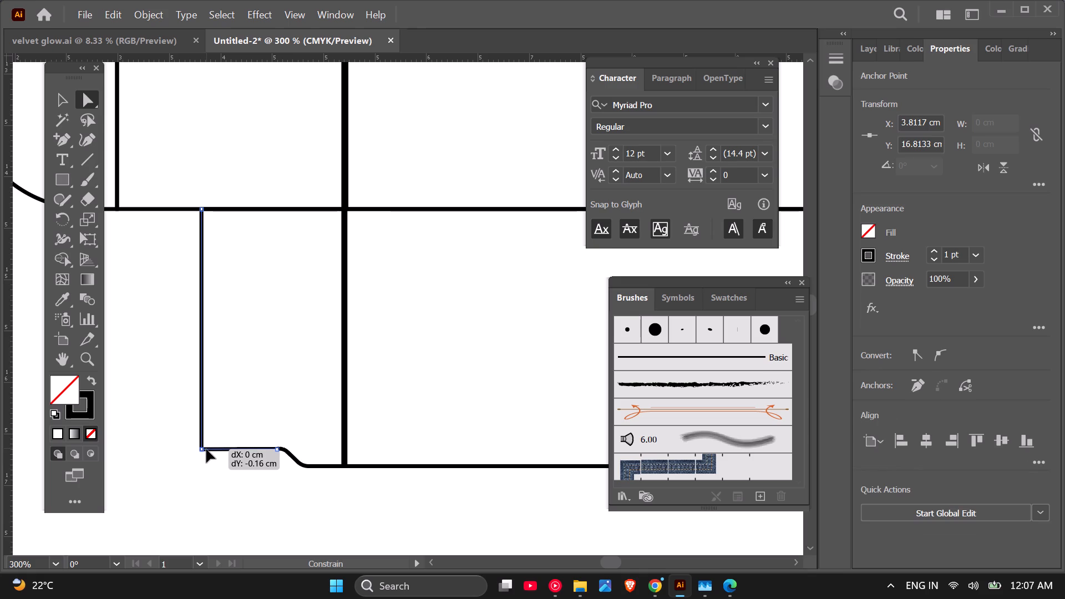
drag(206, 449, 200, 451)
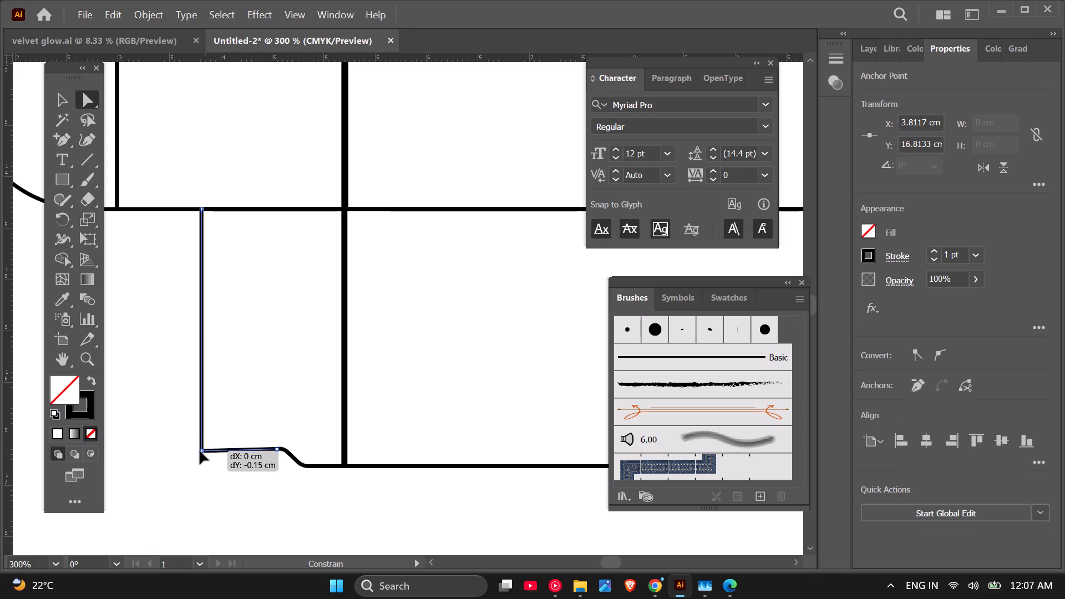
drag(200, 451, 203, 451)
click(207, 508)
Round the 1.4 cm flap's top-left and bottom-left corners together with a radius of about 0.09 cm.
scroll(208, 504, down, 4)
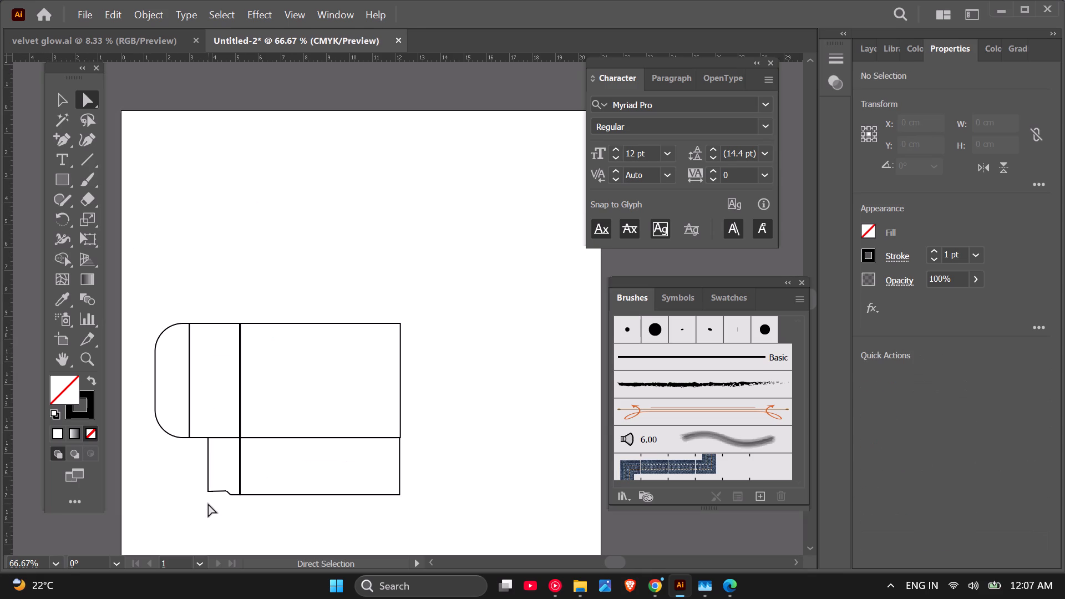
scroll(387, 520, up, 2)
scroll(382, 485, down, 2)
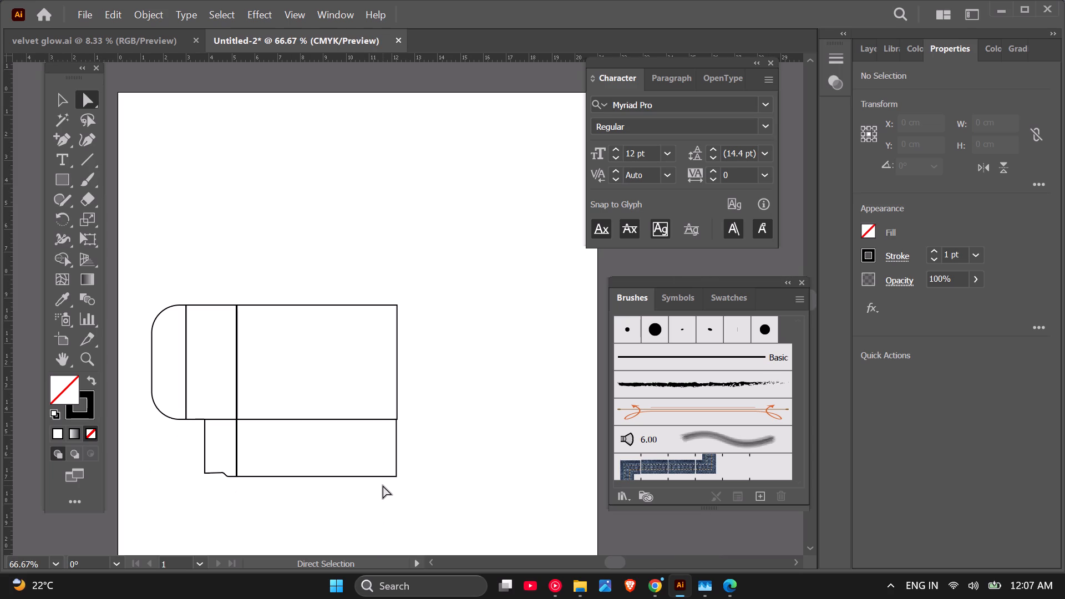
scroll(241, 481, up, 2)
scroll(281, 470, down, 2)
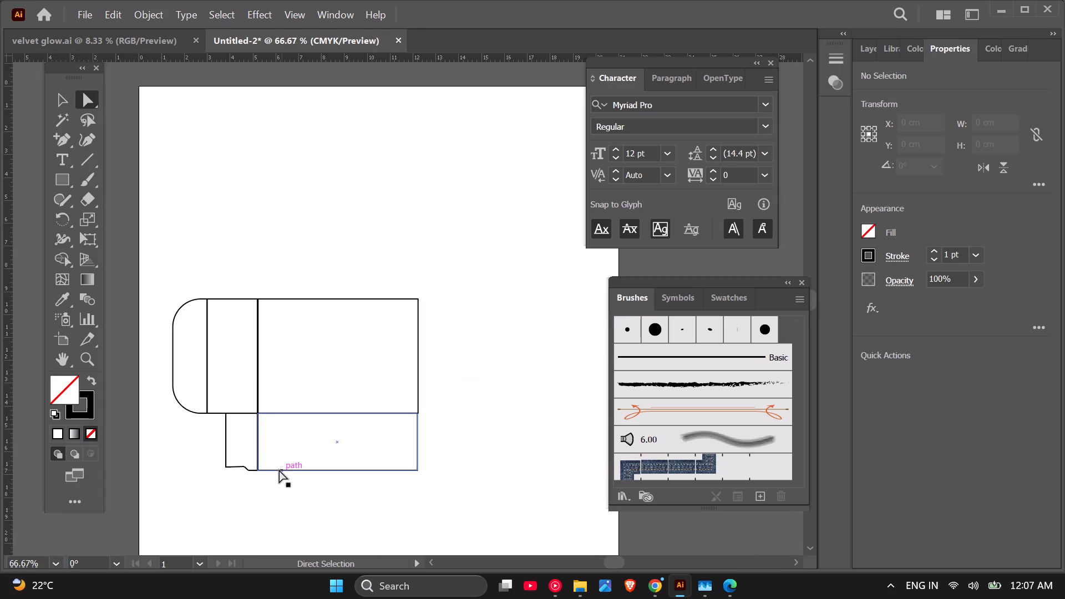
scroll(234, 441, up, 2)
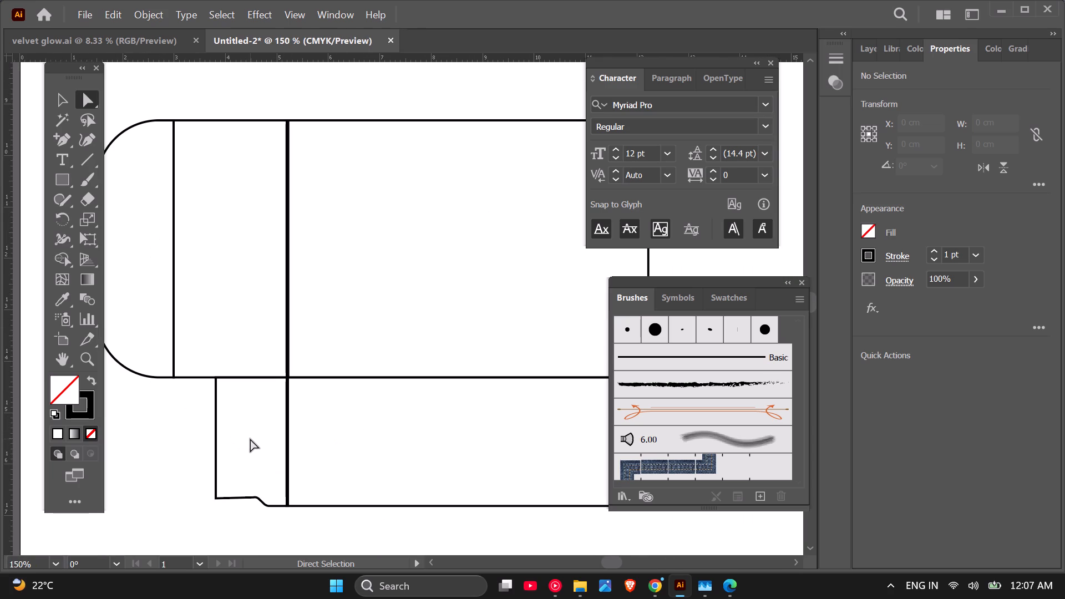
click(224, 487)
click(220, 493)
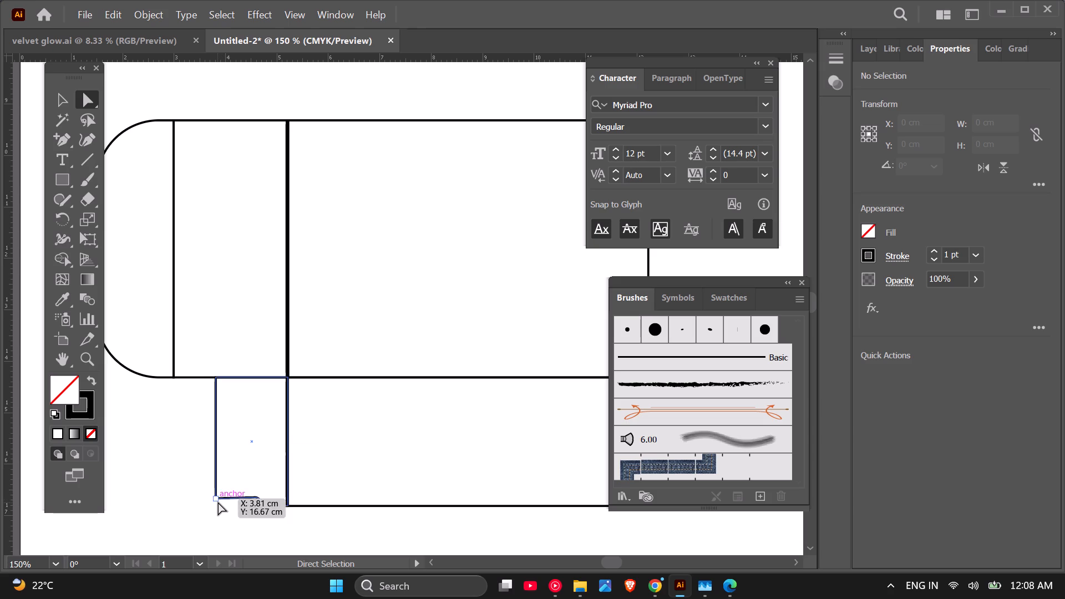
click(229, 499)
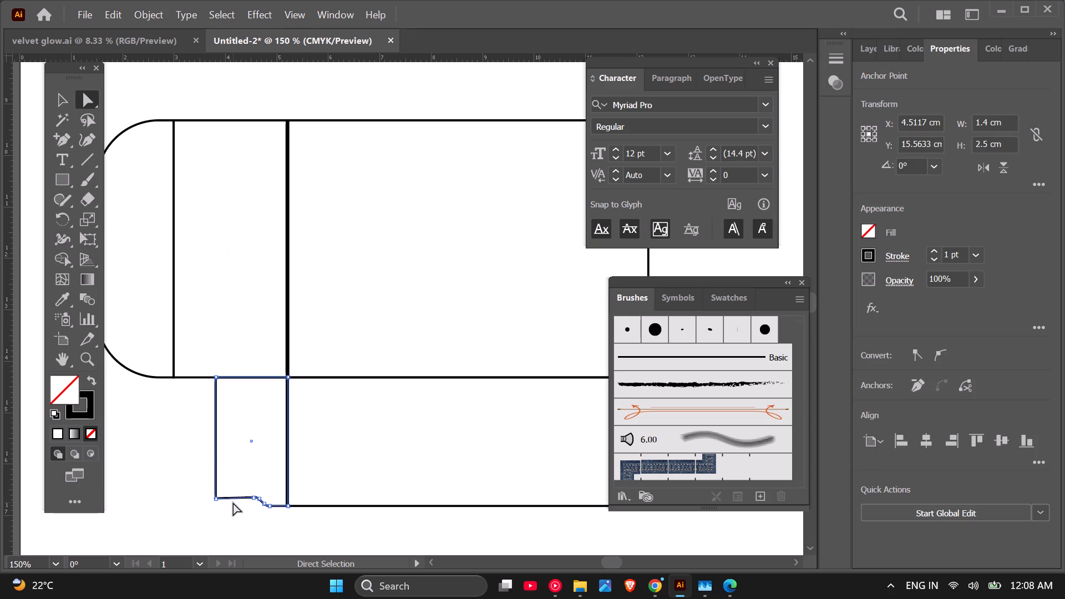
scroll(229, 465, up, 2)
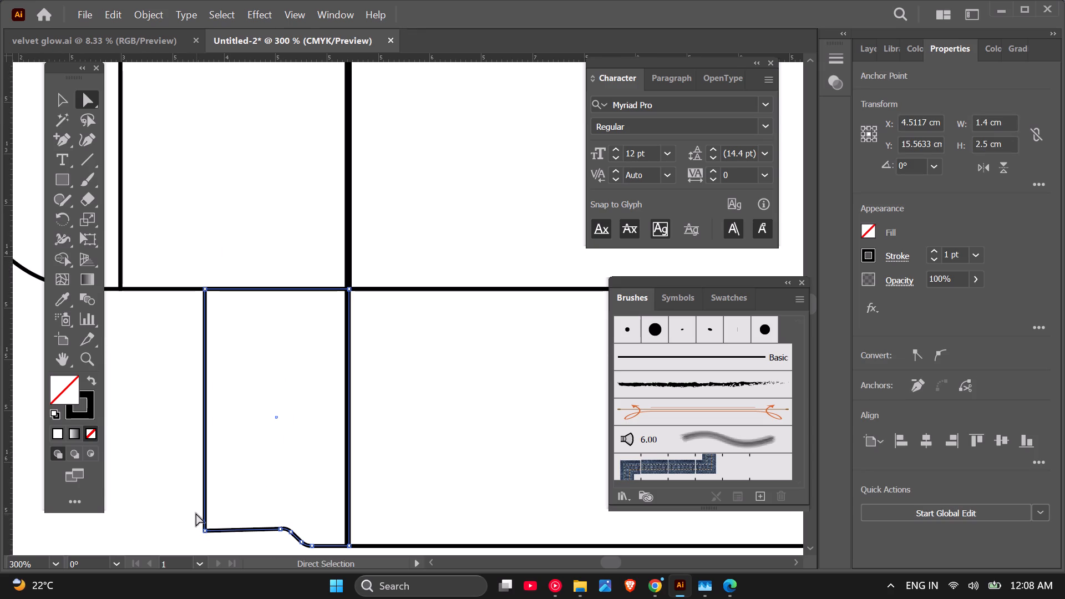
drag(195, 510, 220, 536)
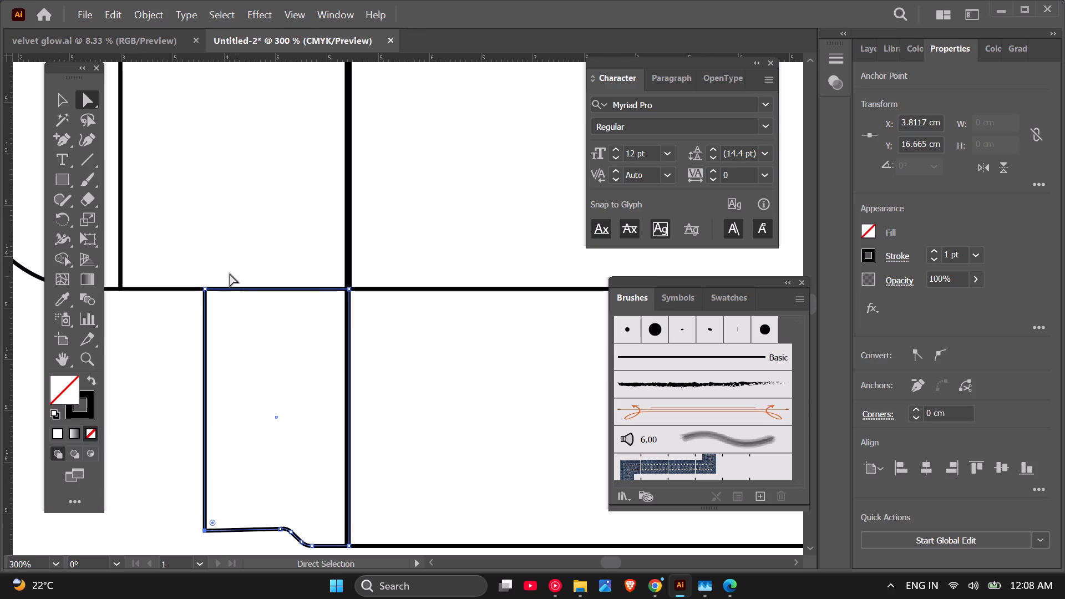
shift+drag(197, 283, 211, 299)
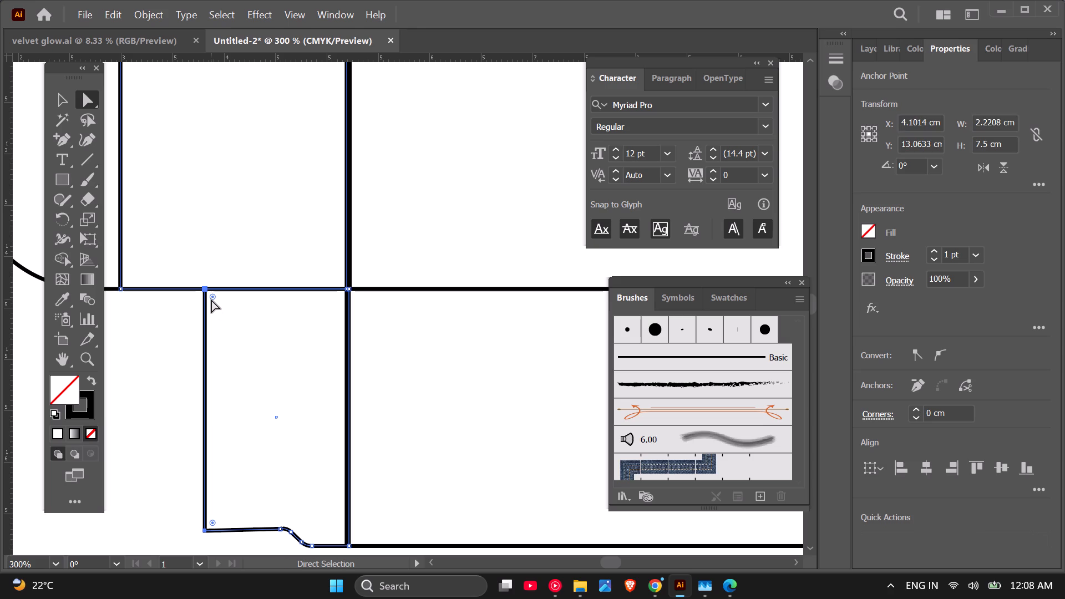
click(212, 296)
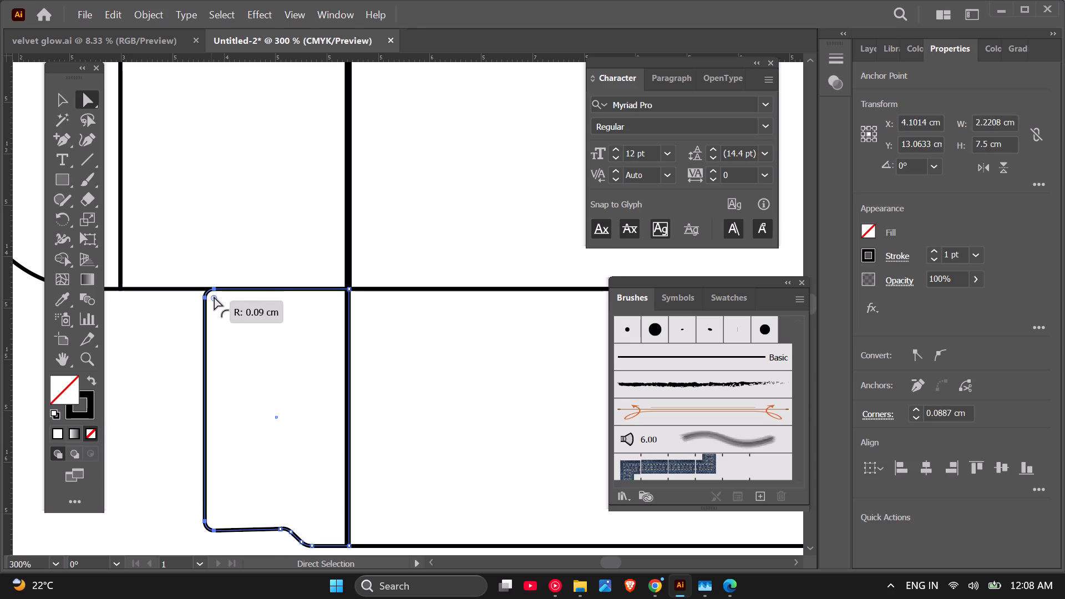
click(156, 375)
Make a left-to-right mirrored copy of the shaped 1.4 cm flap with Reflect, keeping the original.
scroll(186, 388, down, 3)
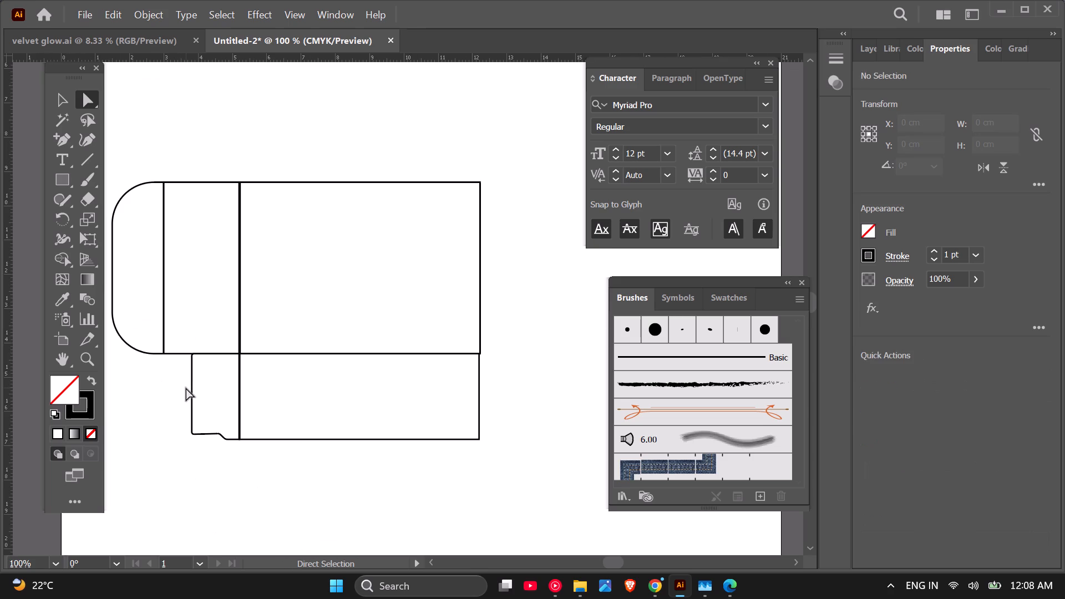
drag(172, 379, 241, 410)
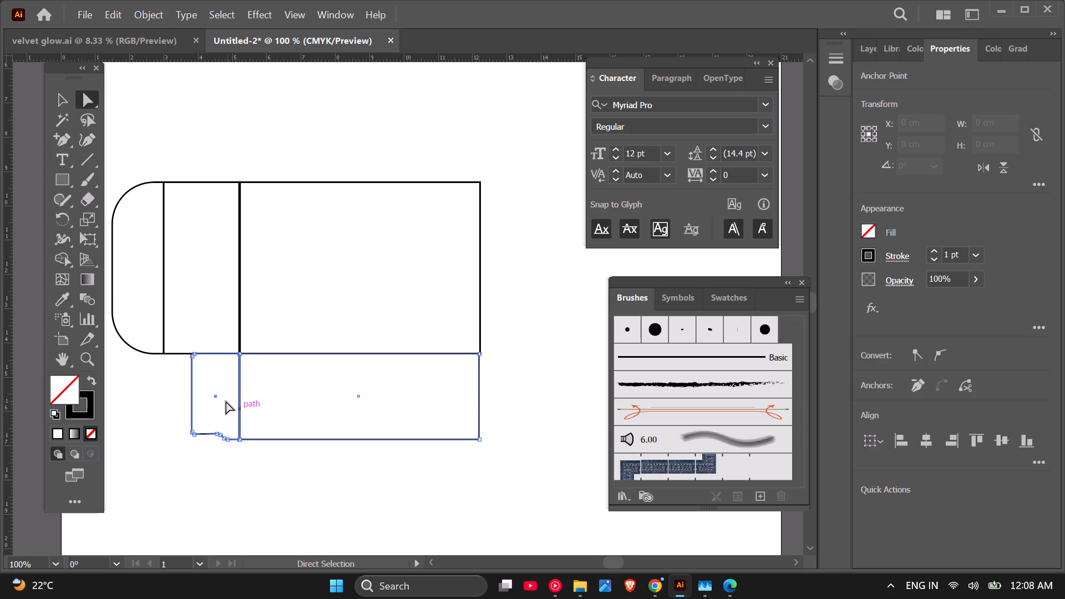
click(201, 483)
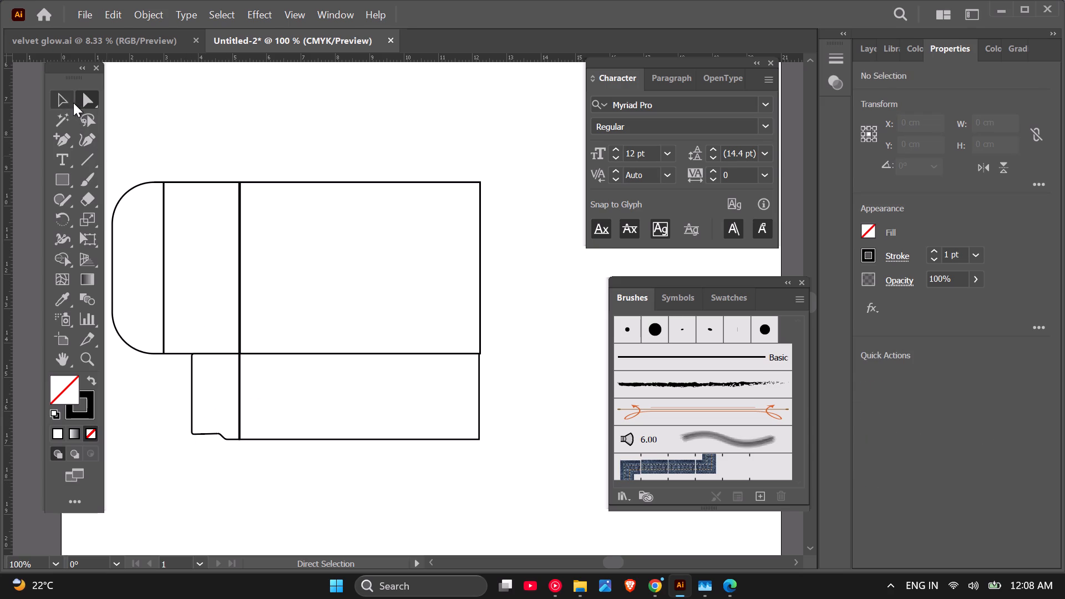
click(66, 99)
click(191, 398)
right_click(191, 398)
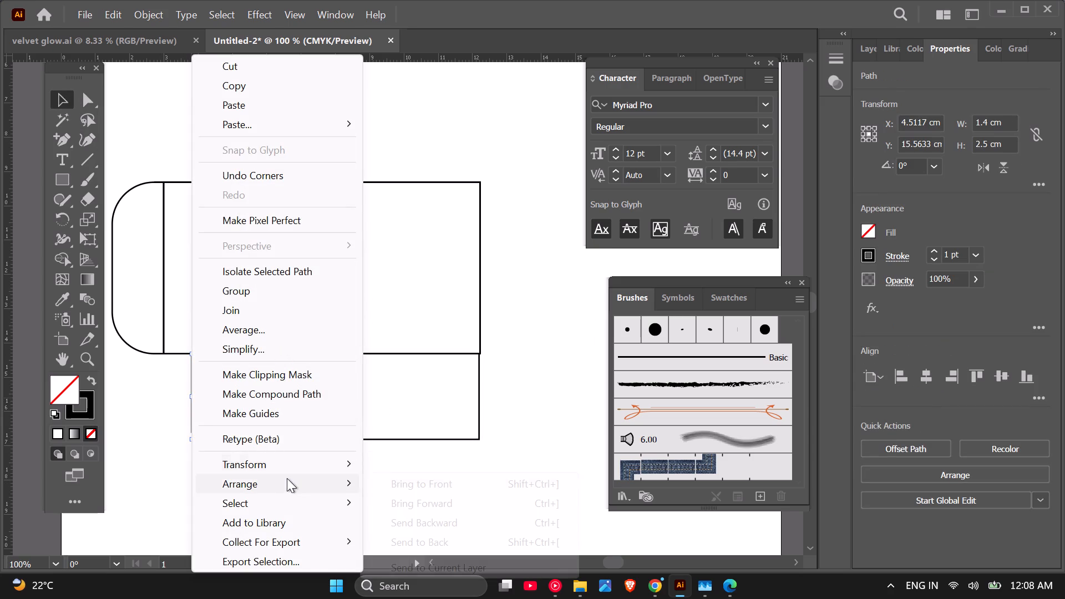
click(448, 376)
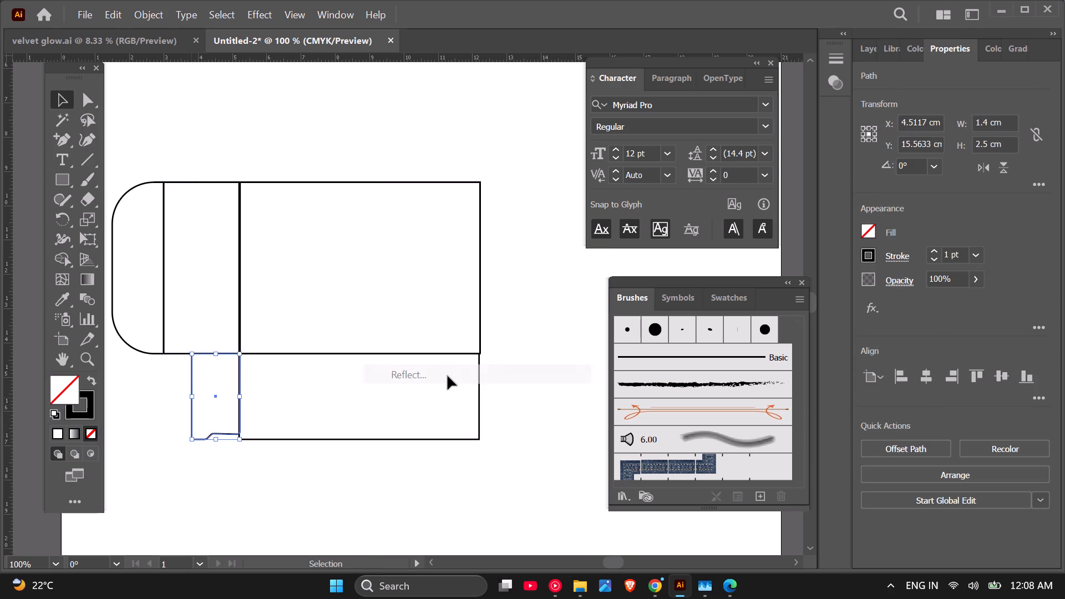
click(451, 397)
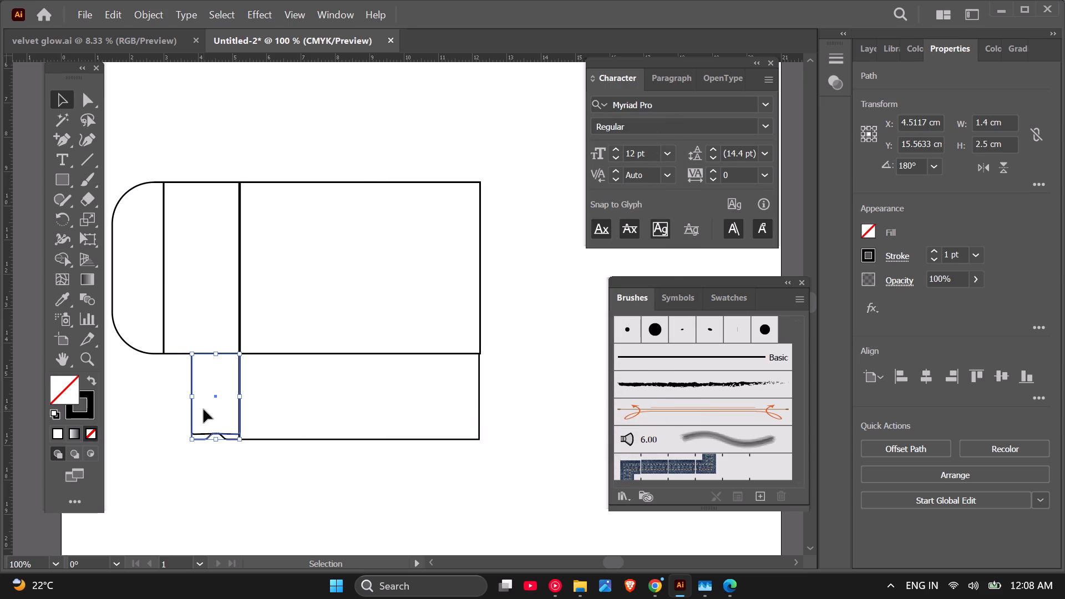
Move the mirrored flap horizontally to sit against the right edge of the lower wide rectangle, centred at about X 12.87 cm.
drag(205, 408, 222, 408)
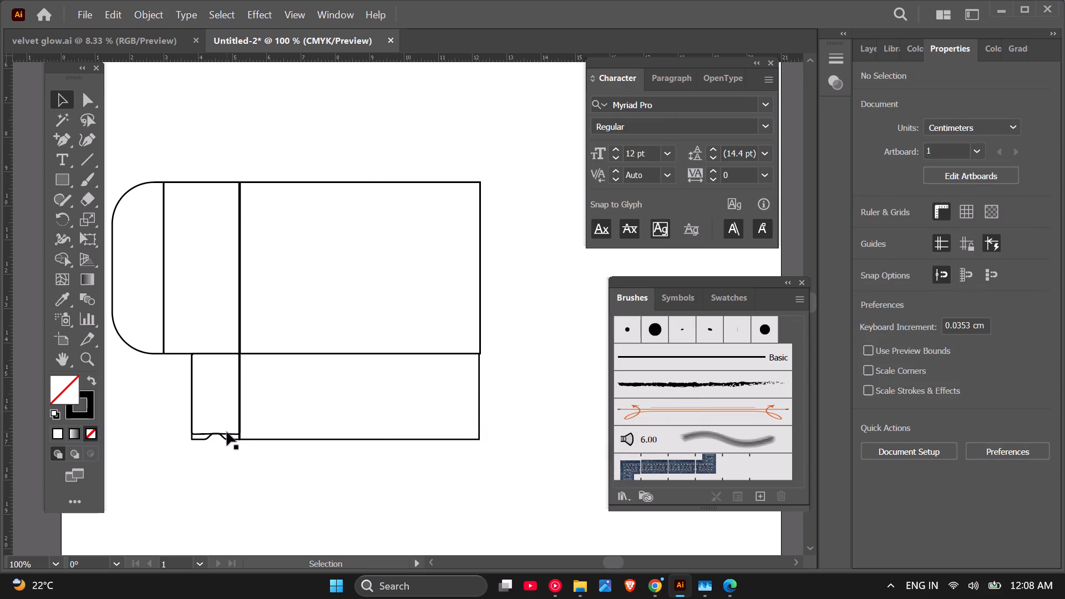
click(227, 432)
drag(227, 432, 475, 435)
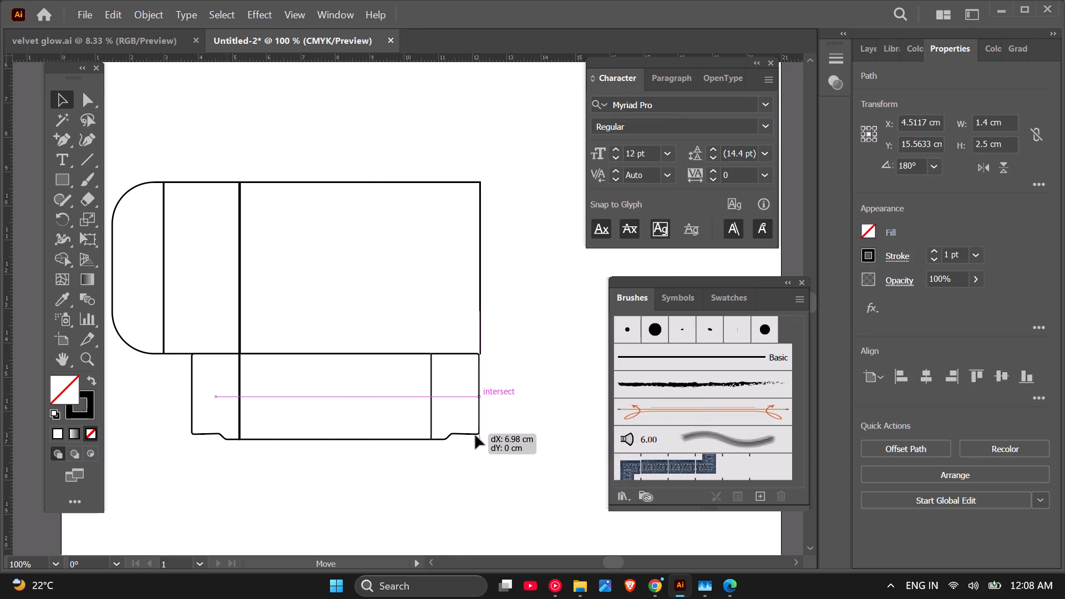
drag(475, 435, 515, 433)
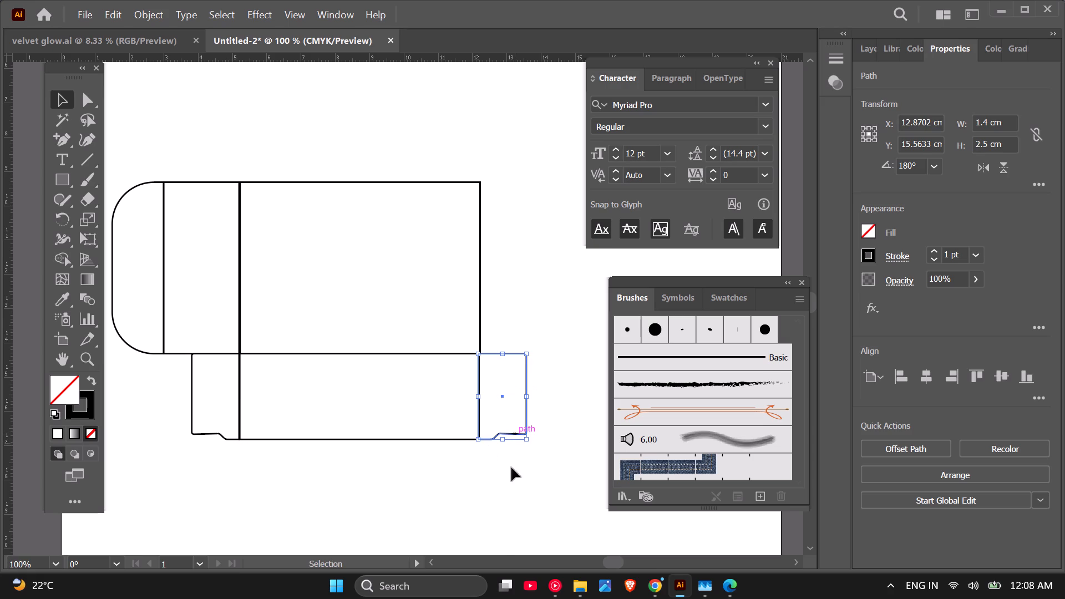
click(500, 551)
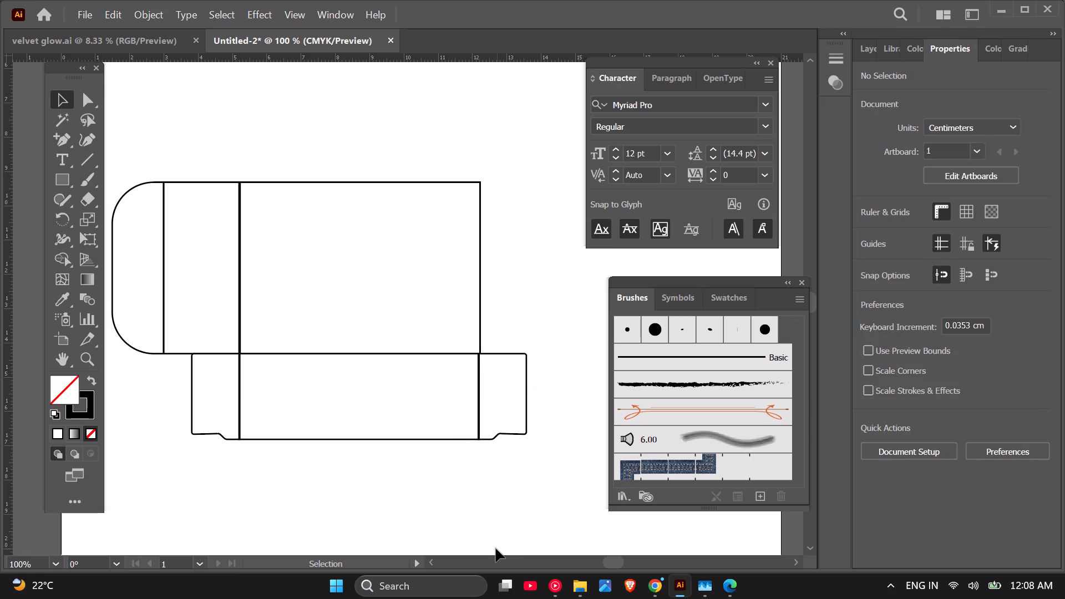
Flip the flap beside the lower wide rectangle's right edge upside down with Reflect across the horizontal axis, without making a copy.
click(521, 354)
right_click(521, 354)
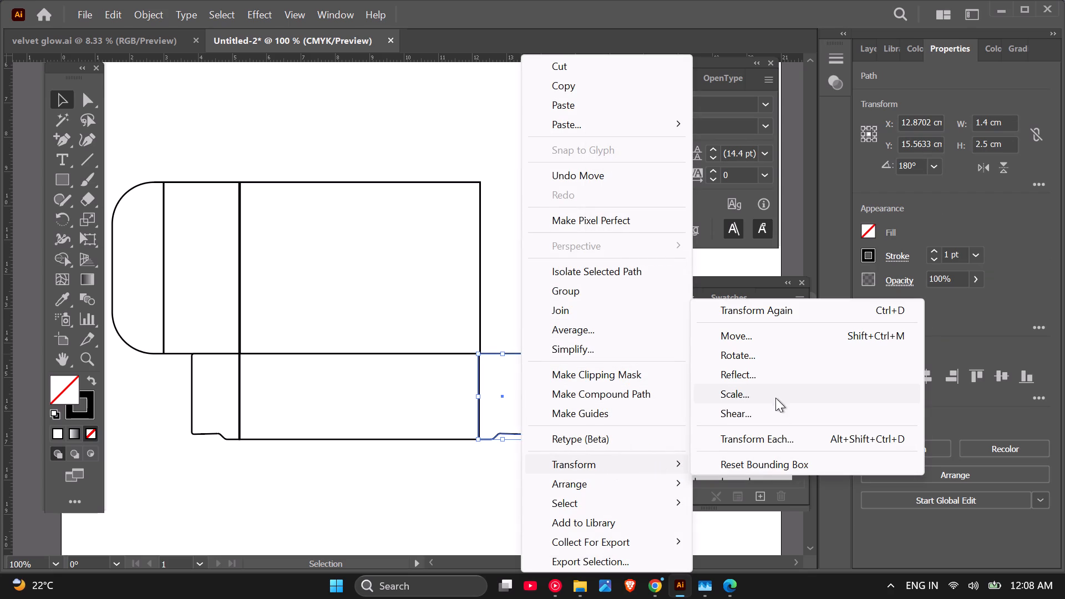
click(771, 374)
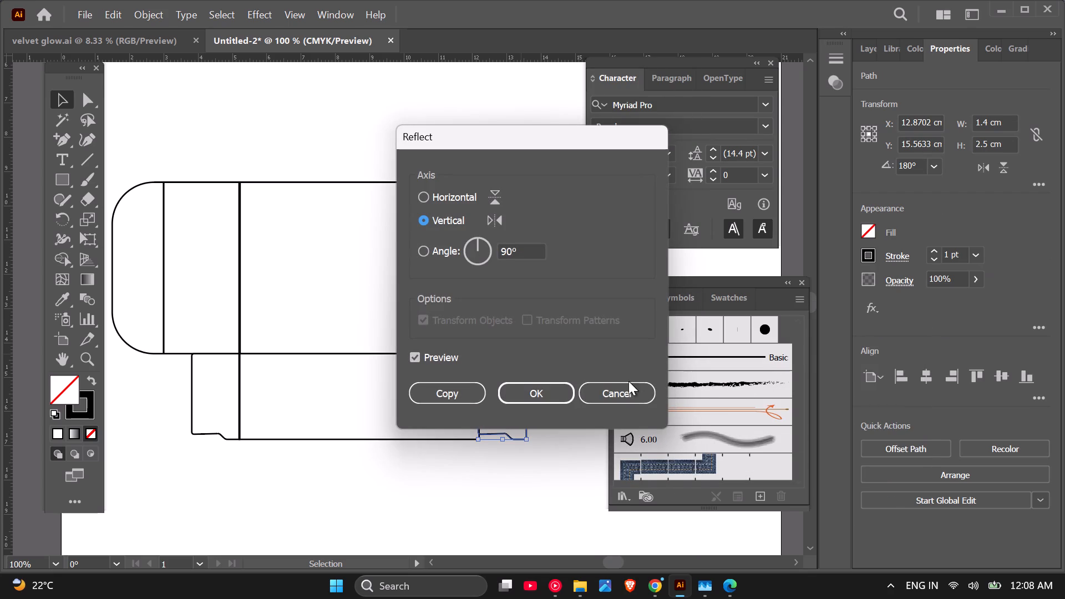
click(449, 193)
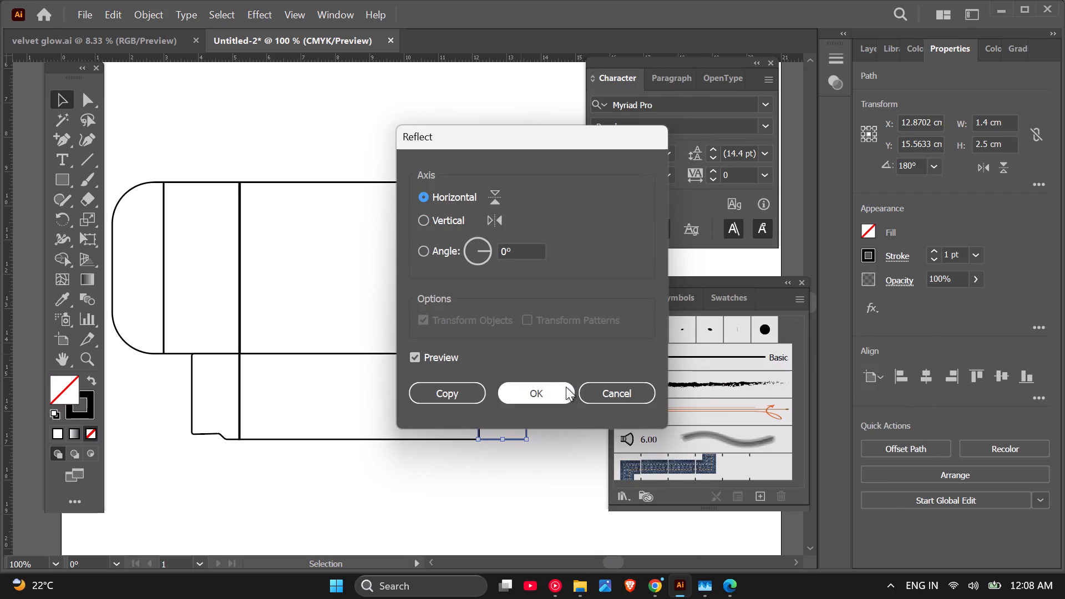
click(566, 387)
click(509, 508)
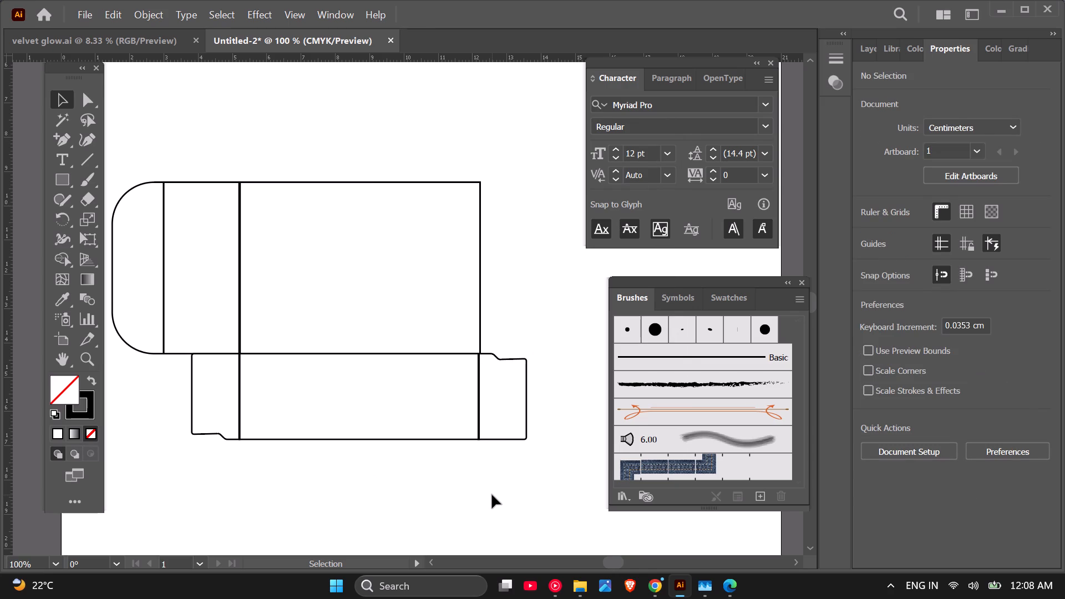
Group all the shapes of the outline layout into one object.
scroll(492, 495, down, 1)
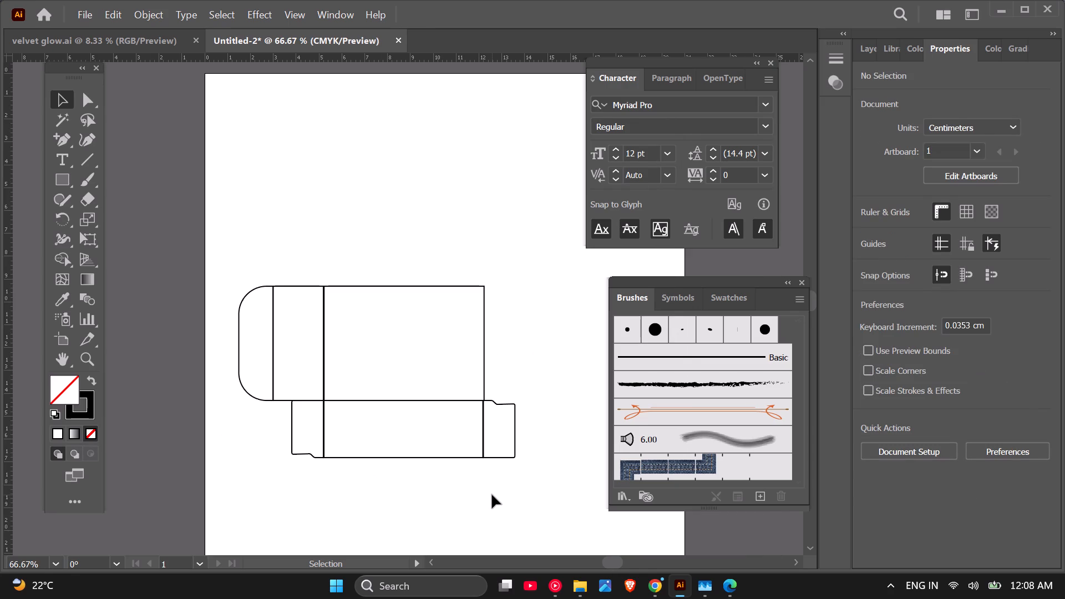
scroll(383, 412, down, 1)
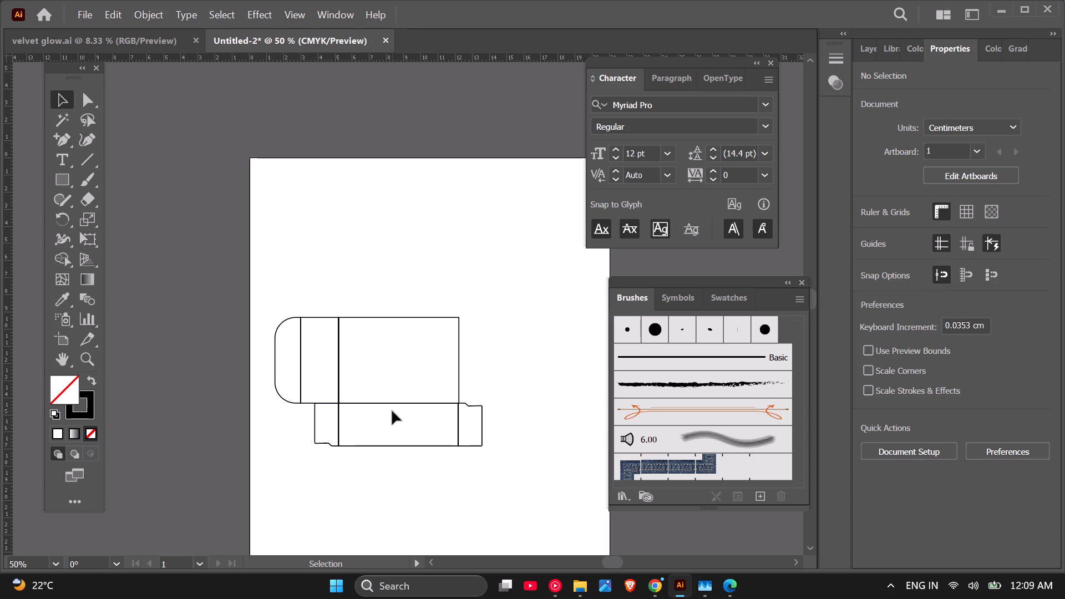
scroll(392, 411, down, 1)
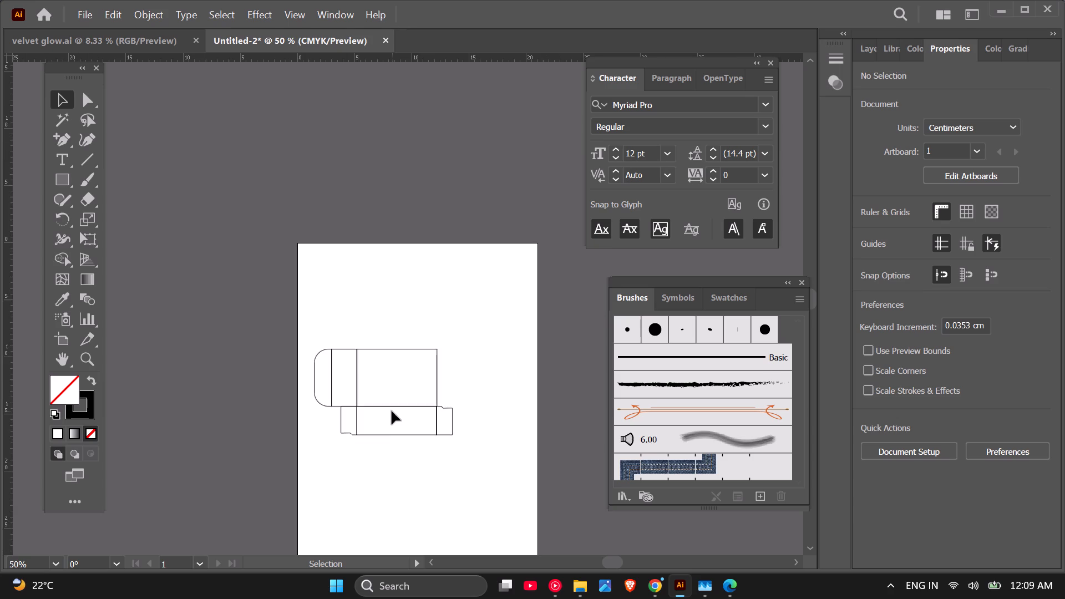
scroll(475, 469, up, 2)
scroll(455, 460, down, 1)
scroll(373, 266, down, 1)
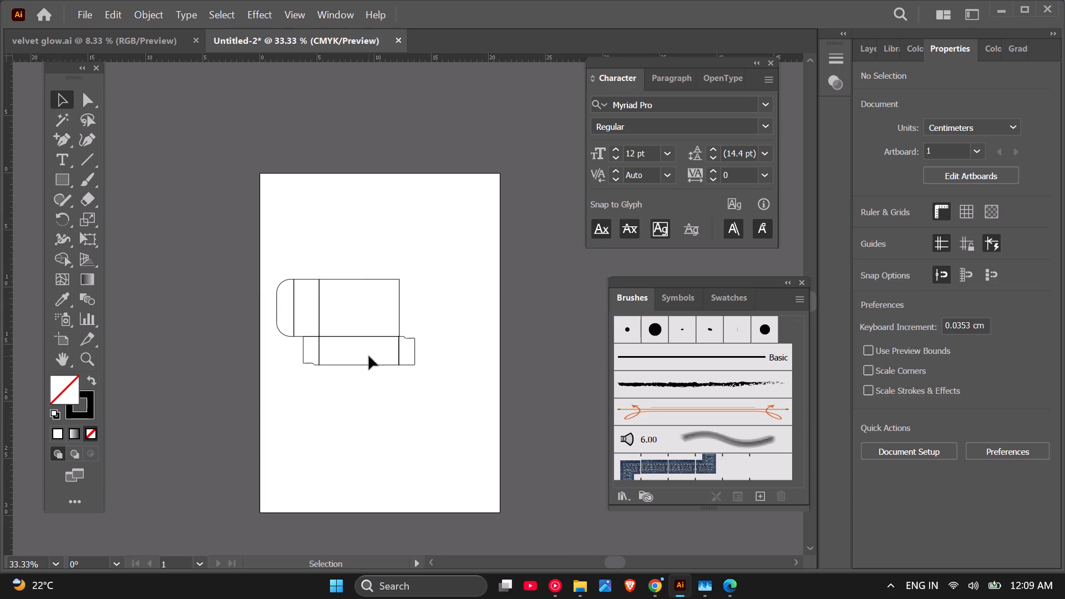
scroll(359, 392, up, 1)
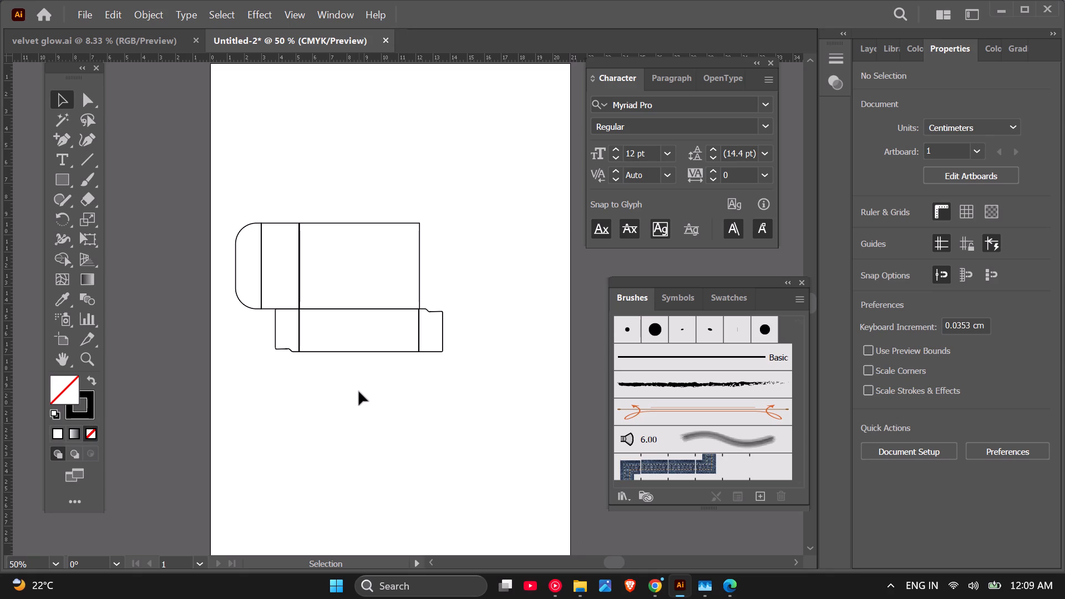
drag(192, 192, 381, 344)
drag(381, 344, 450, 383)
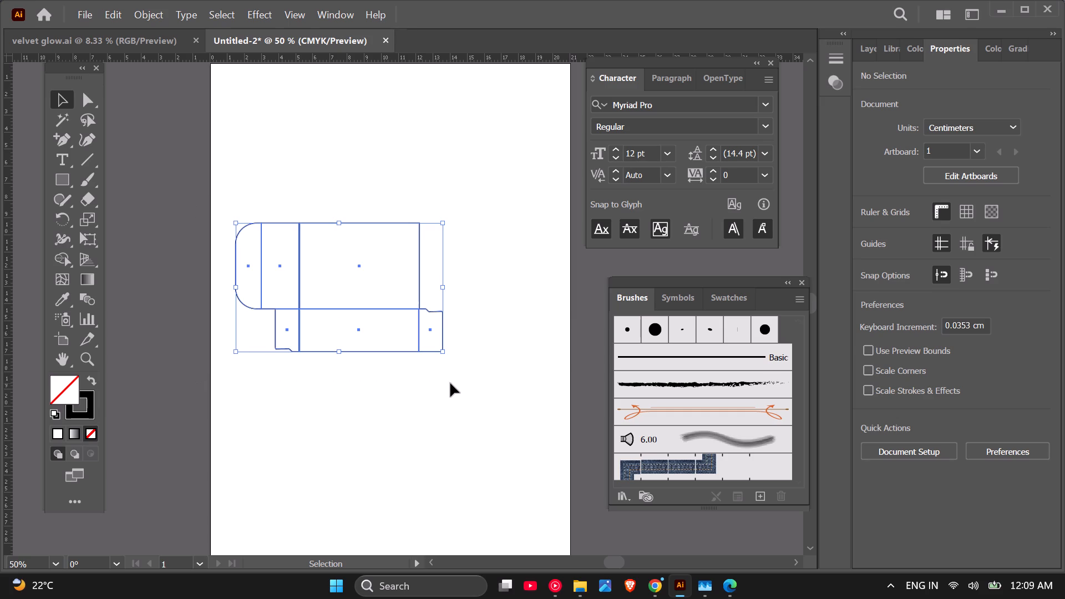
key(ctrl+g)
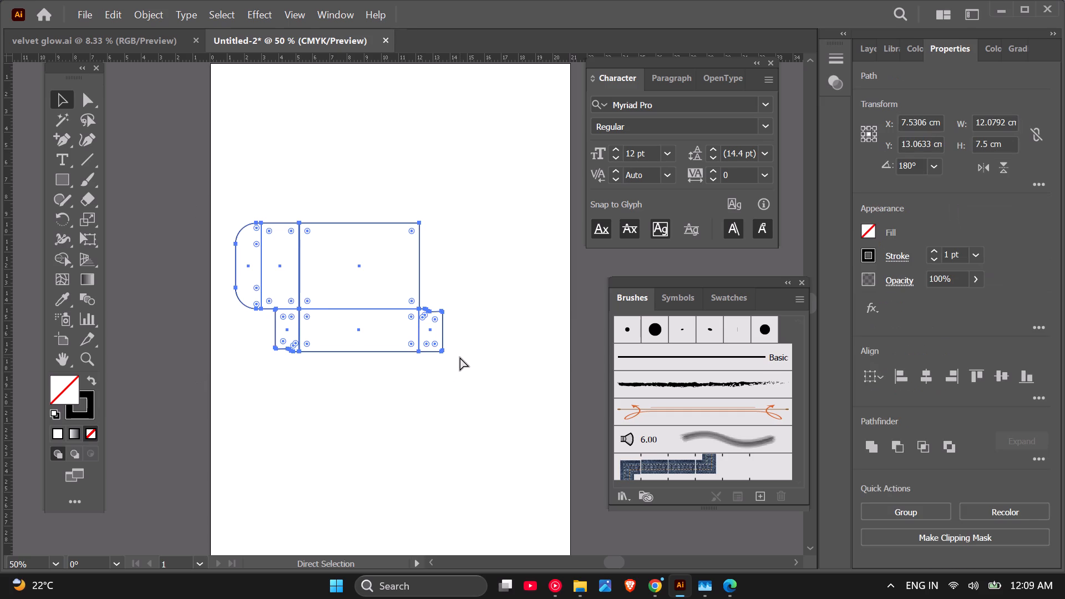
Paste a copy of the grouped outline.
key(ctrl+c)
key(ctrl+v)
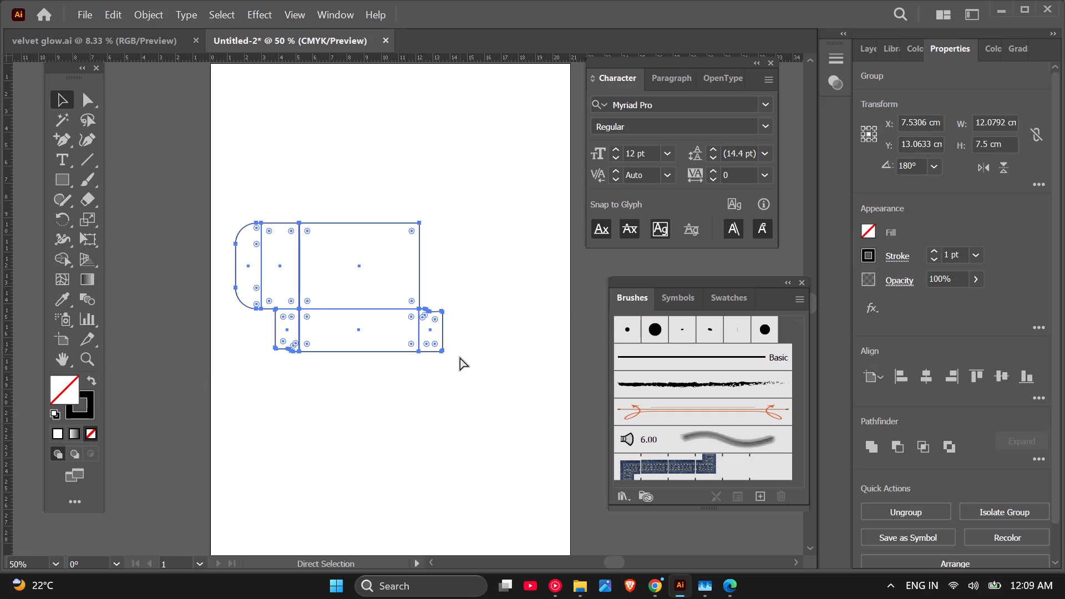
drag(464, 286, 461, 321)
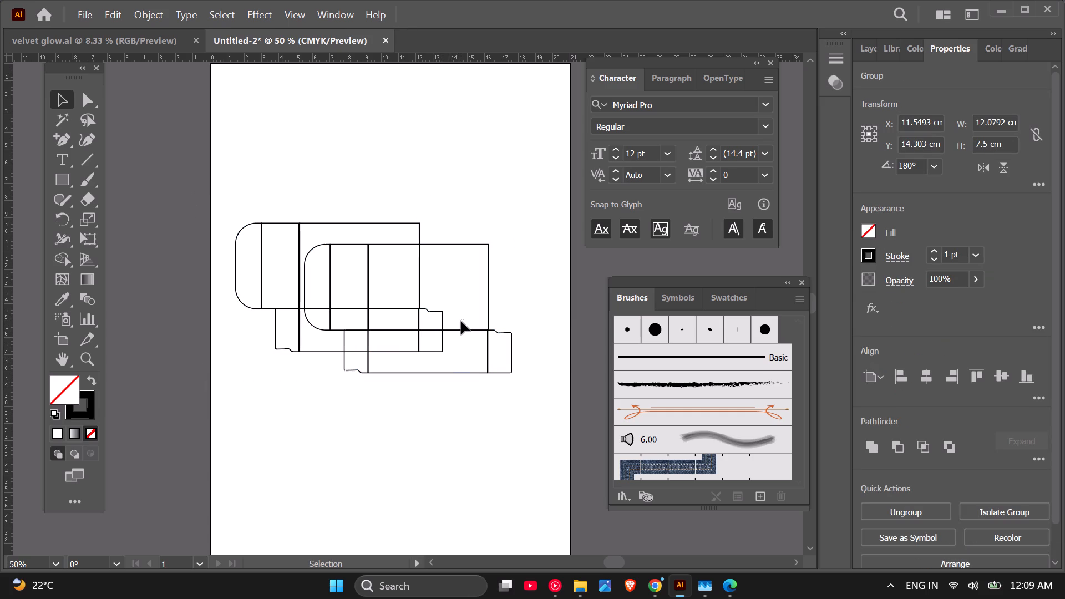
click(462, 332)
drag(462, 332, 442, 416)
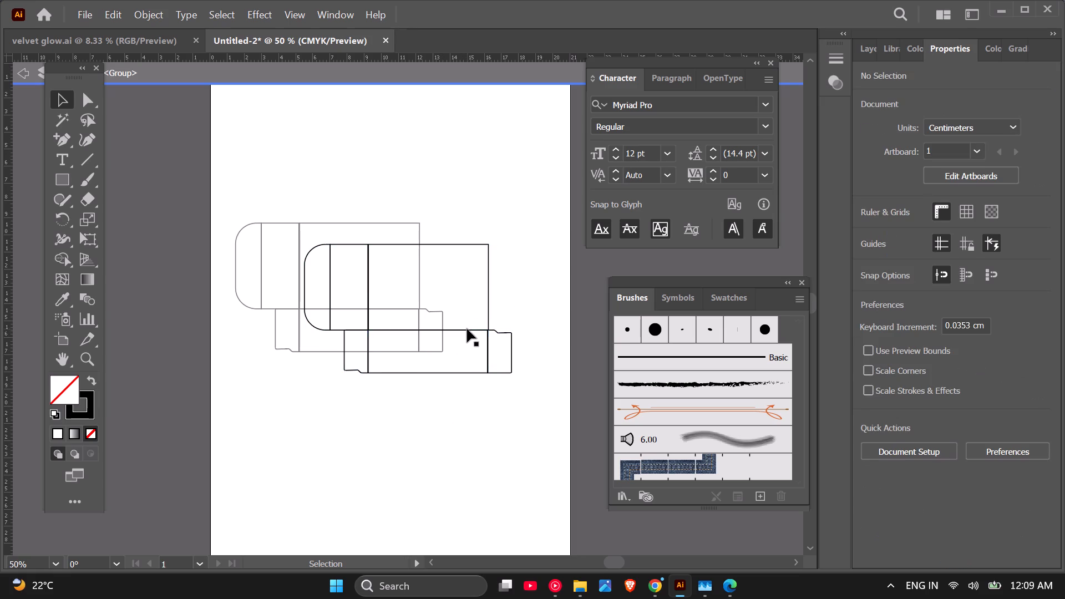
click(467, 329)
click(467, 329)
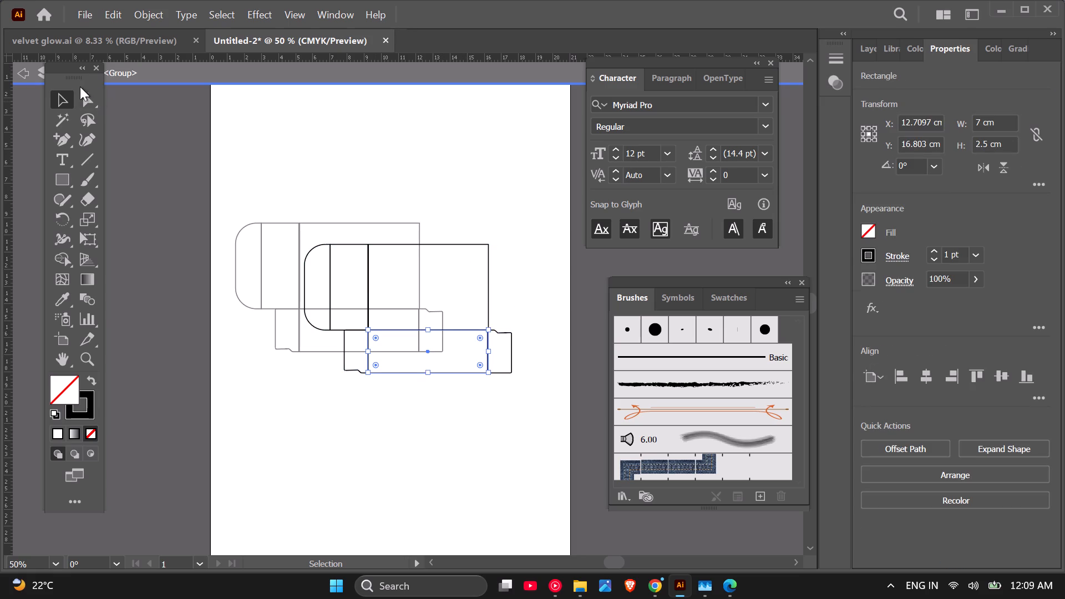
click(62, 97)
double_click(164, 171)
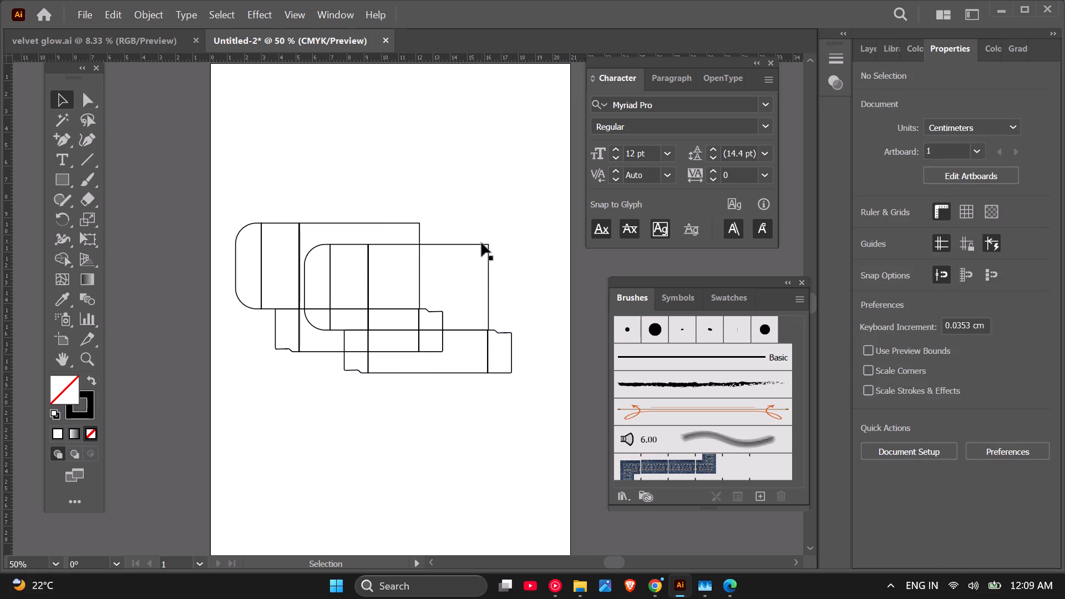
Move the pasted group below the original outline, centred at about X 9.51 cm, Y 23.47 cm.
click(480, 244)
drag(480, 244, 445, 390)
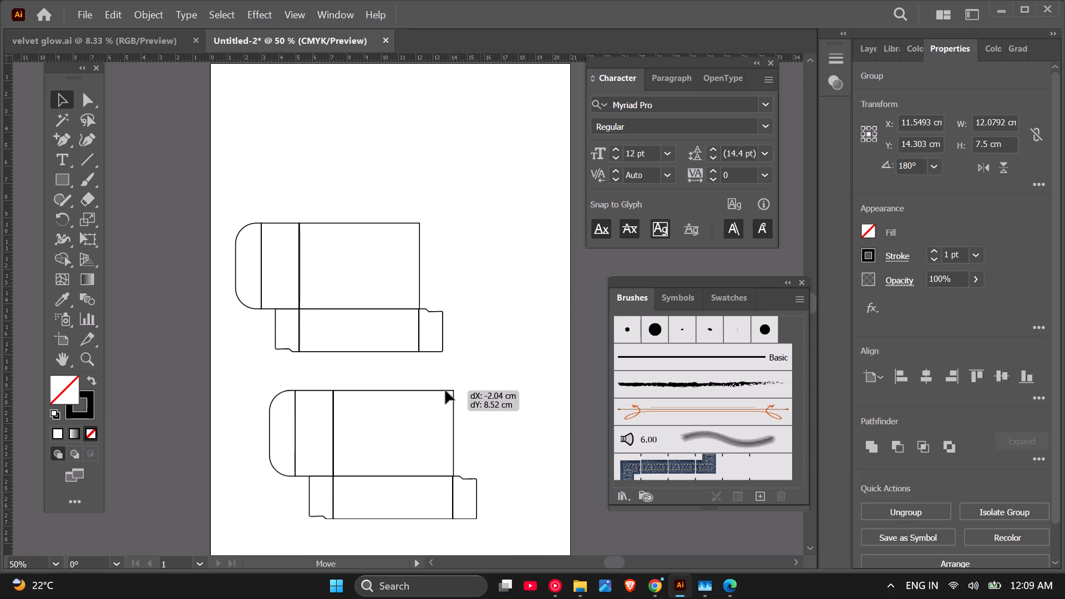
drag(445, 390, 445, 402)
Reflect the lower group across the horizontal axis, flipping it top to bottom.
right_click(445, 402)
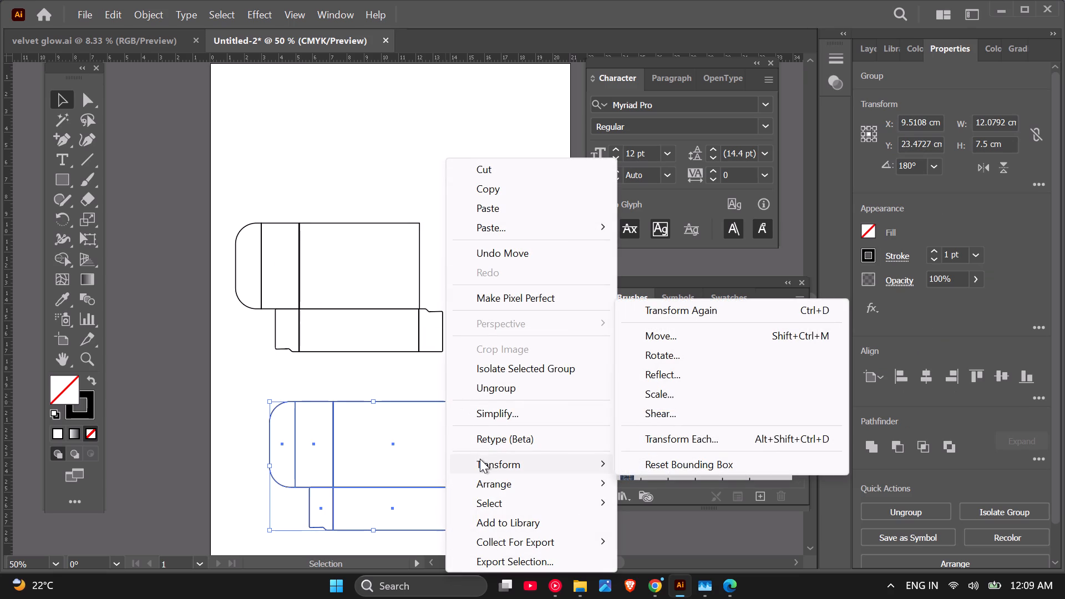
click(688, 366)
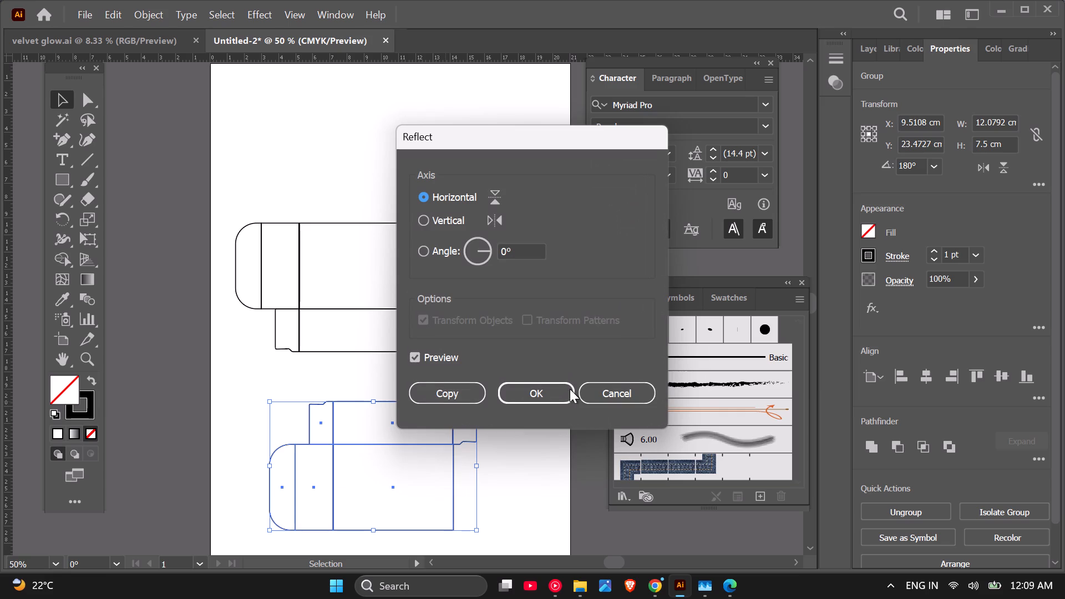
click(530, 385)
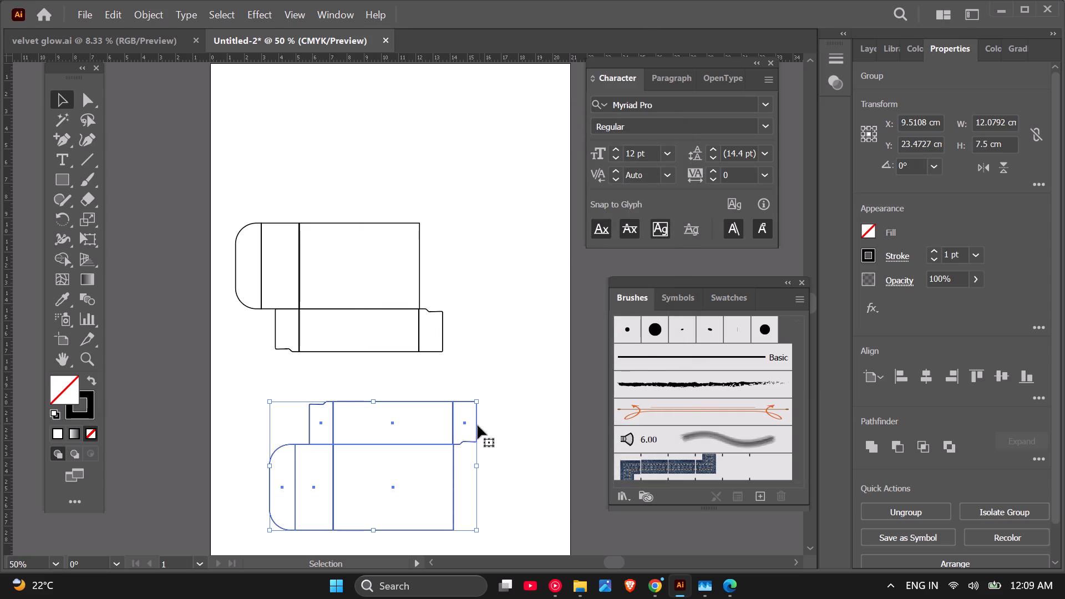
Reflect the lower group across the vertical axis, flipping it left to right without making a copy.
right_click(475, 426)
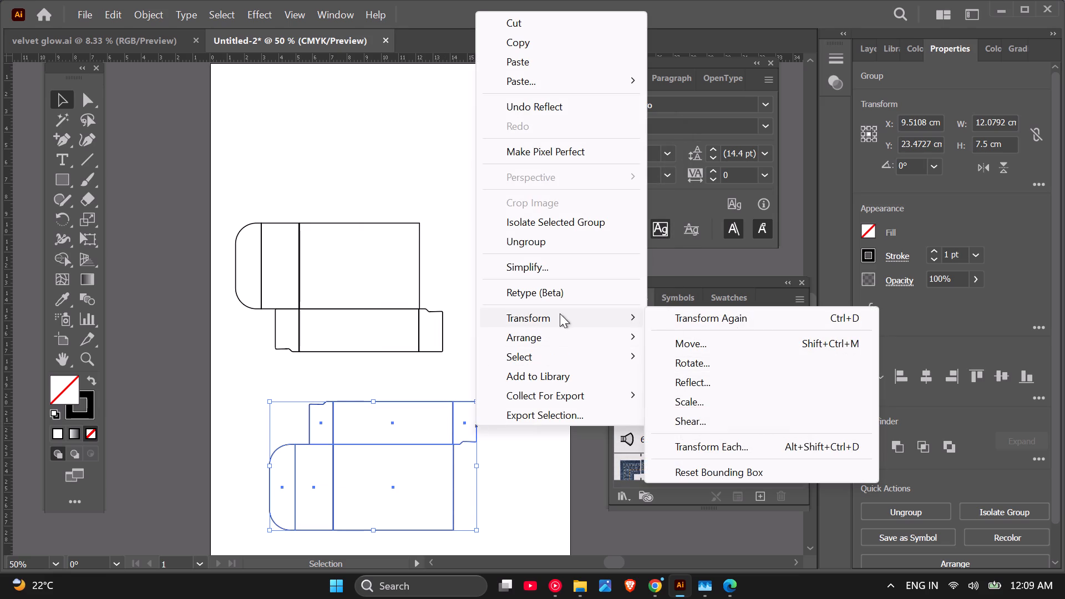
click(718, 382)
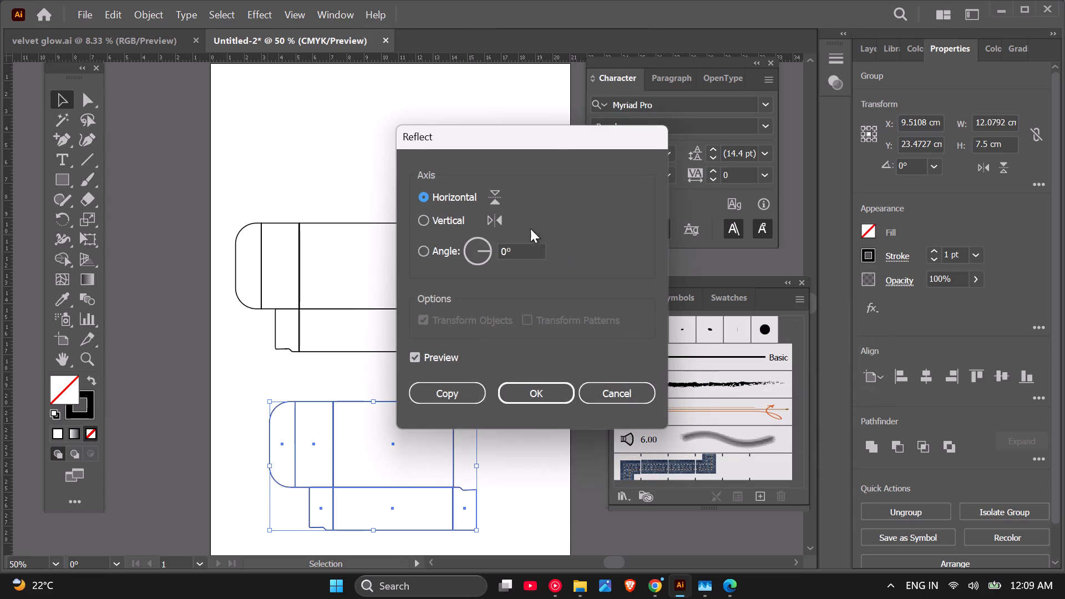
click(443, 224)
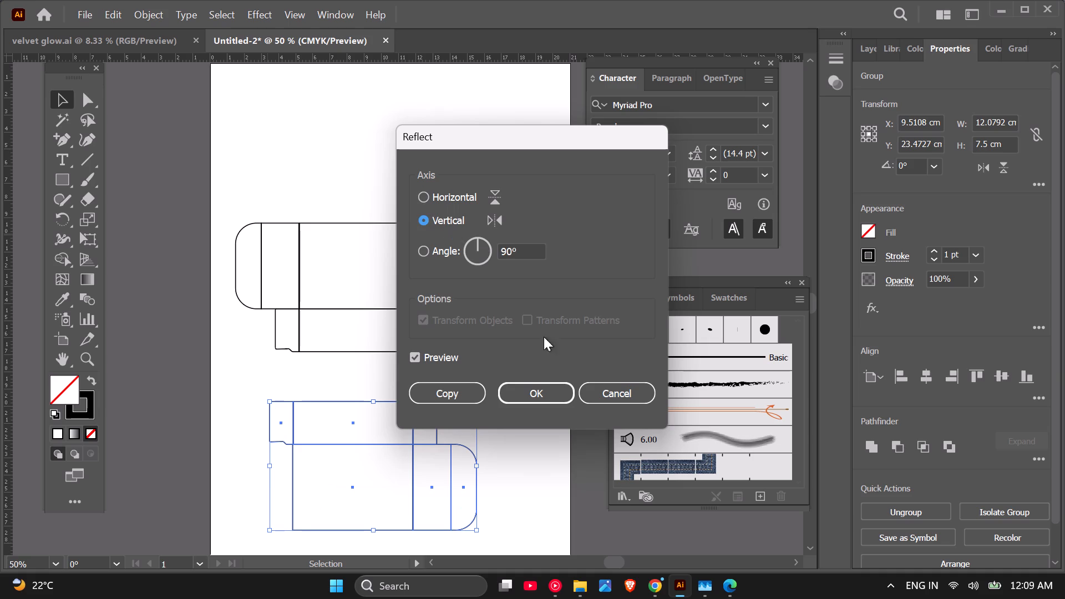
click(555, 386)
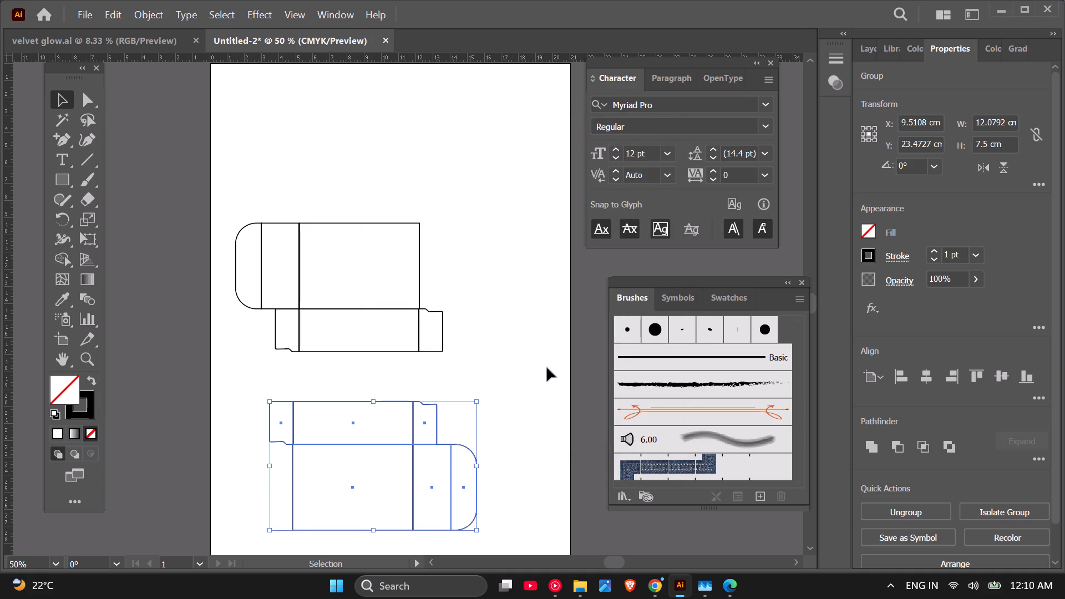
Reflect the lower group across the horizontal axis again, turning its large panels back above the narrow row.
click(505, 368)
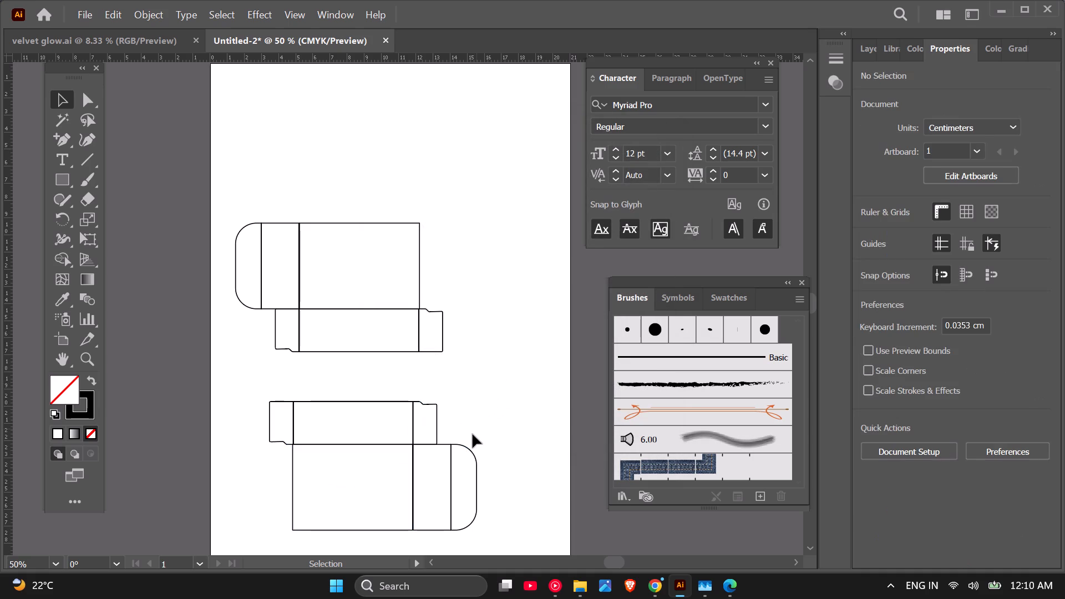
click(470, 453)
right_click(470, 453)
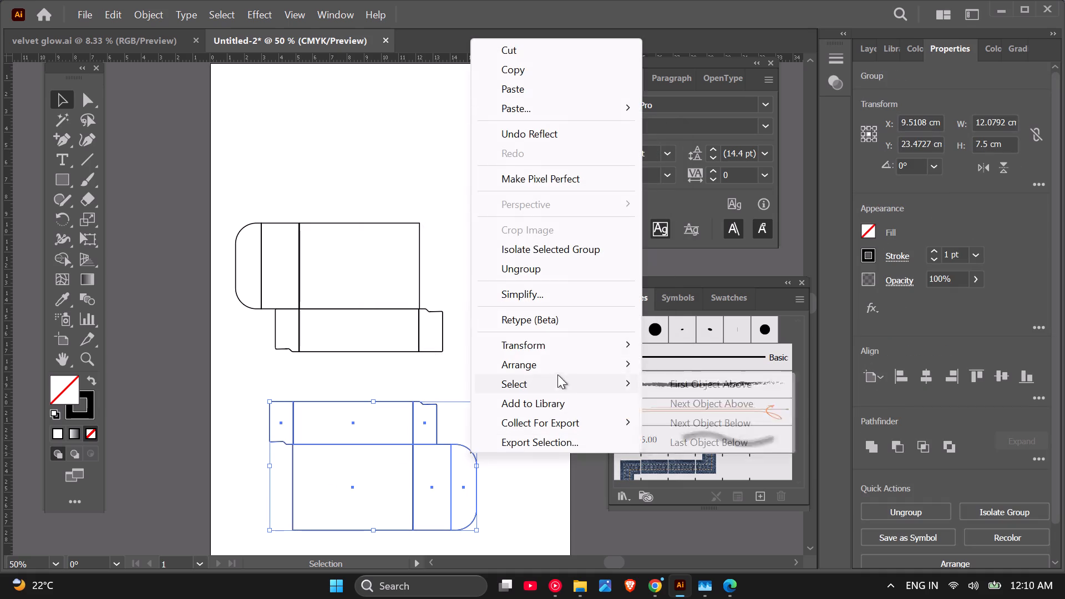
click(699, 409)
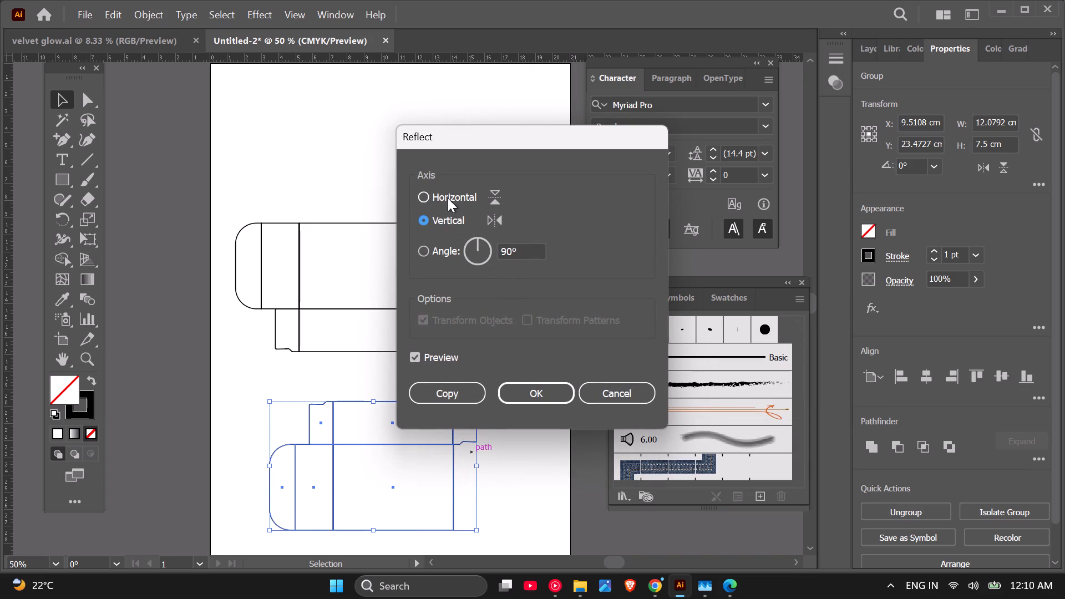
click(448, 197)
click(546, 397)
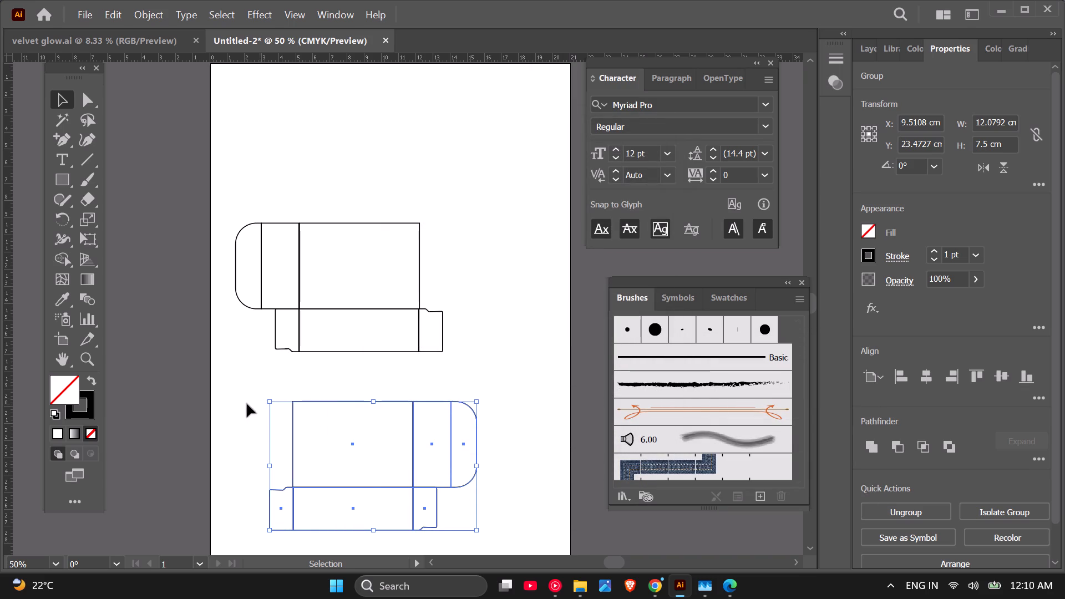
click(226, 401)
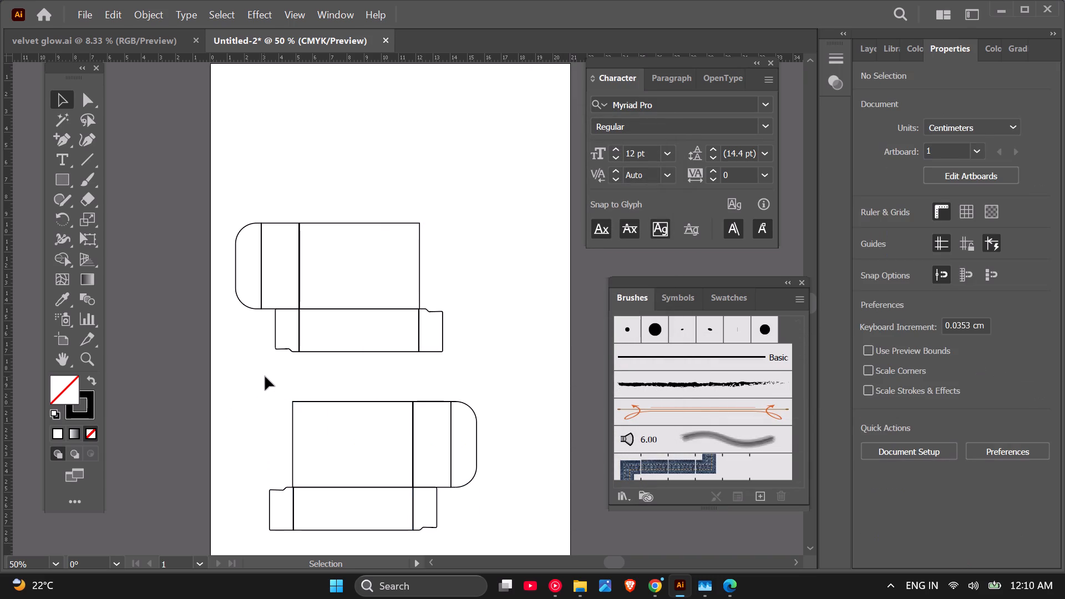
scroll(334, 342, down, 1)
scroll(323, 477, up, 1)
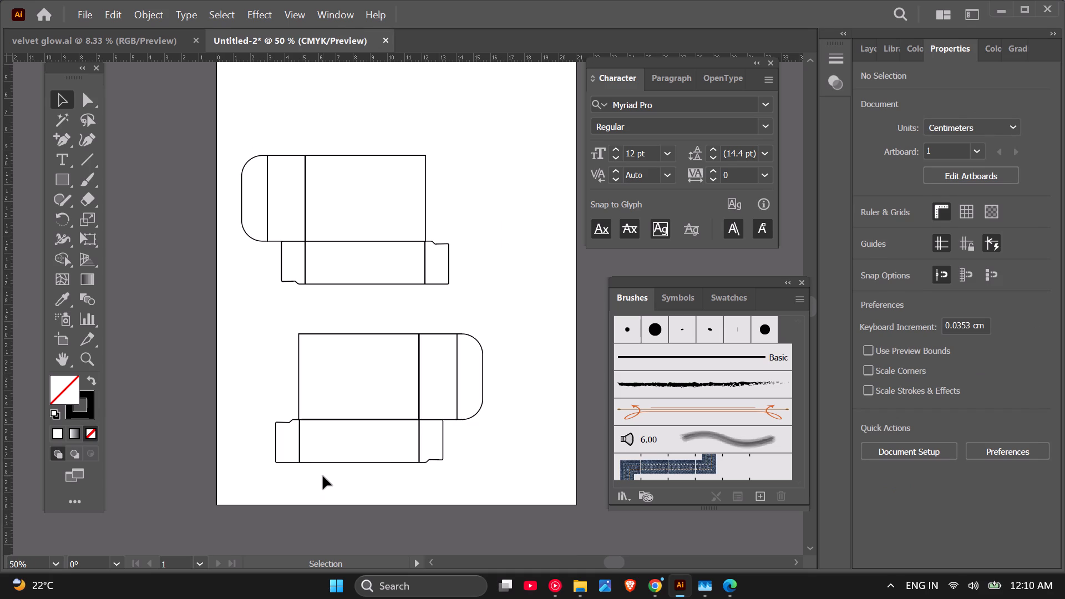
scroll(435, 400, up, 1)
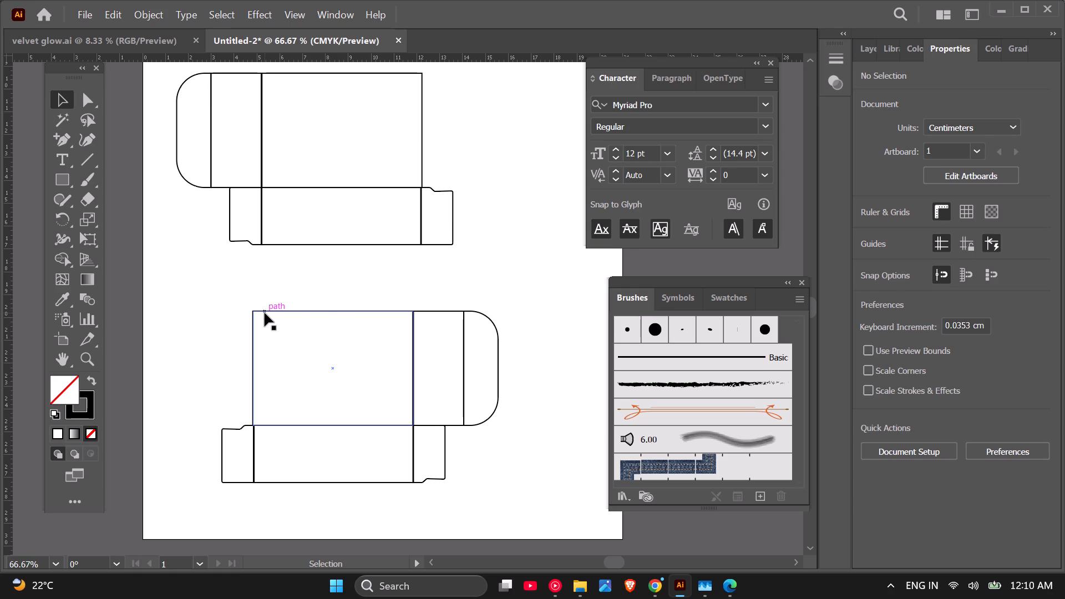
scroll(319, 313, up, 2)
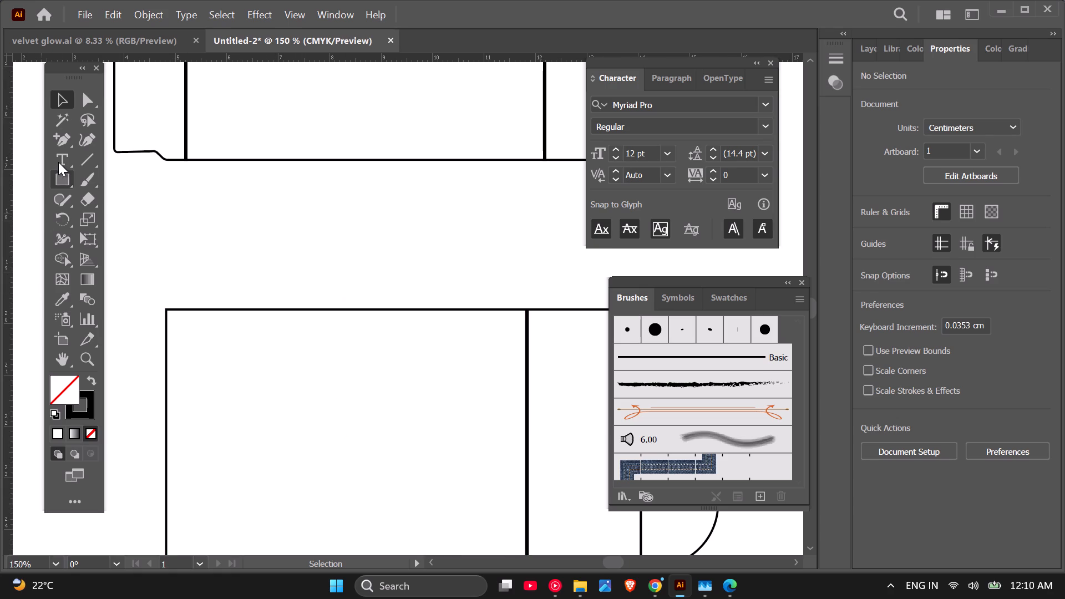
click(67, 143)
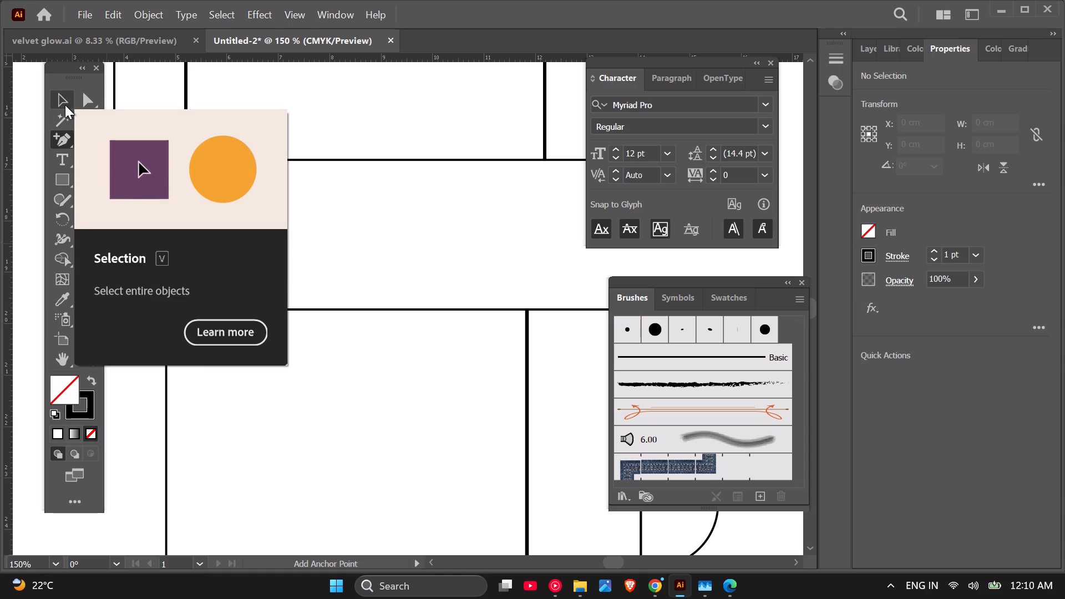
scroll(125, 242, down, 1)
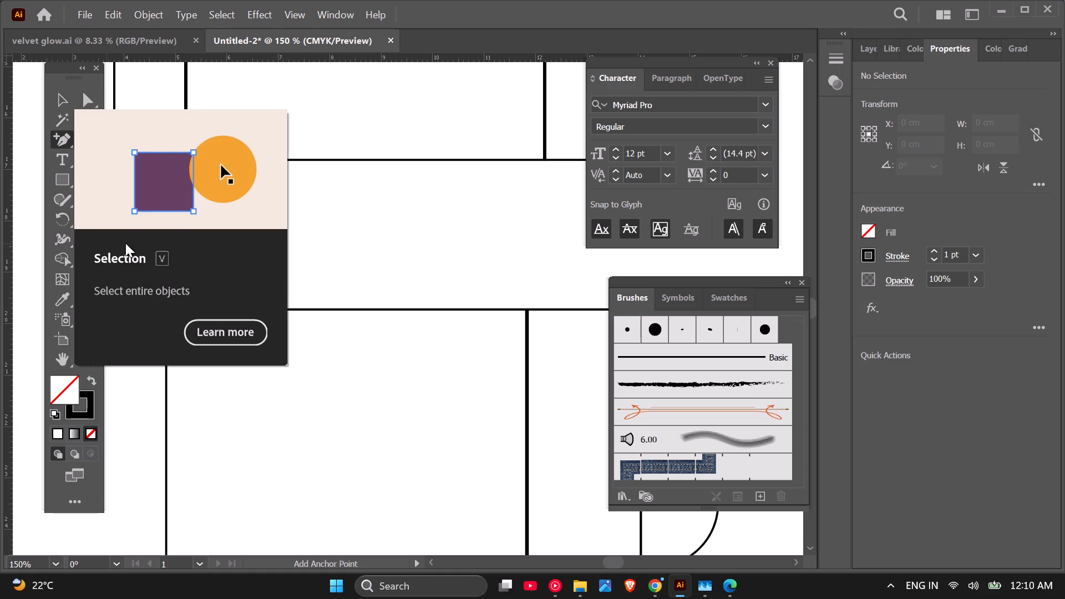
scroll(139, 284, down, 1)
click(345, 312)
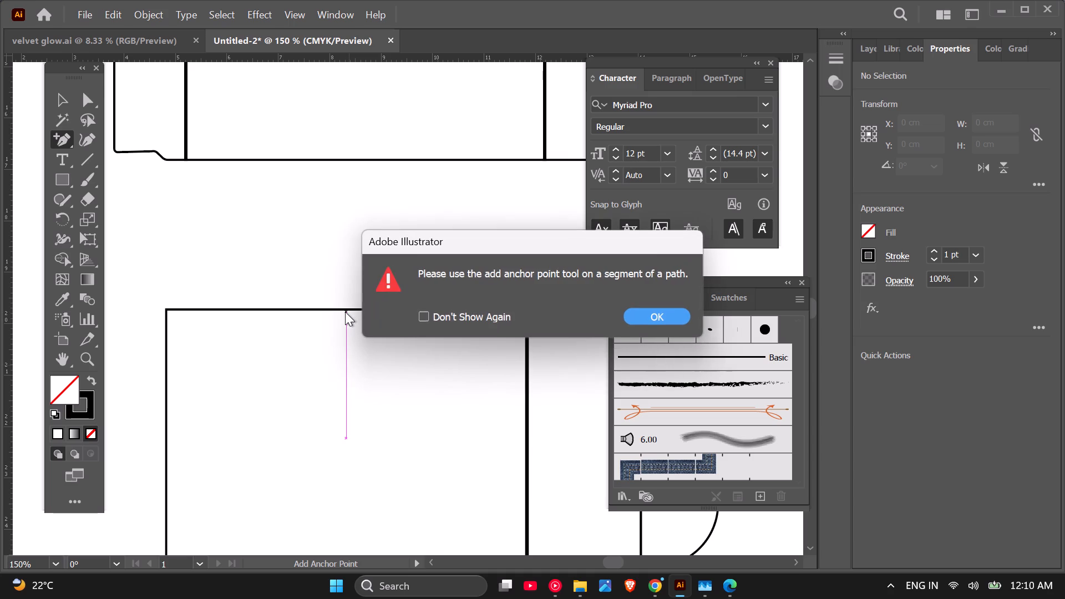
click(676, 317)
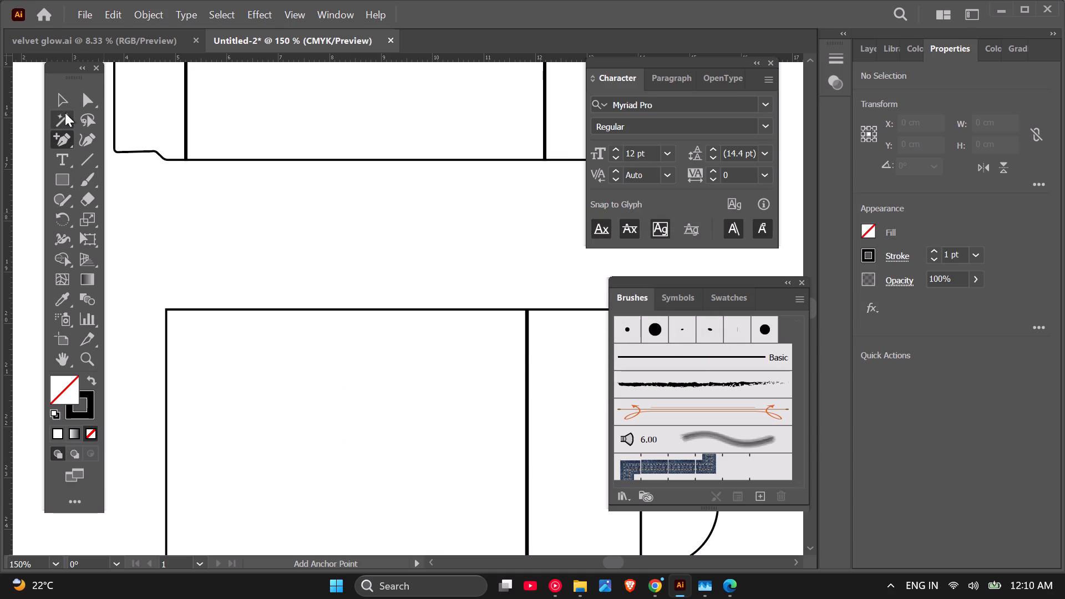
Create a rectangle 7 cm wide and 1.5 cm high across the top edge of the lower group's large panel.
click(62, 173)
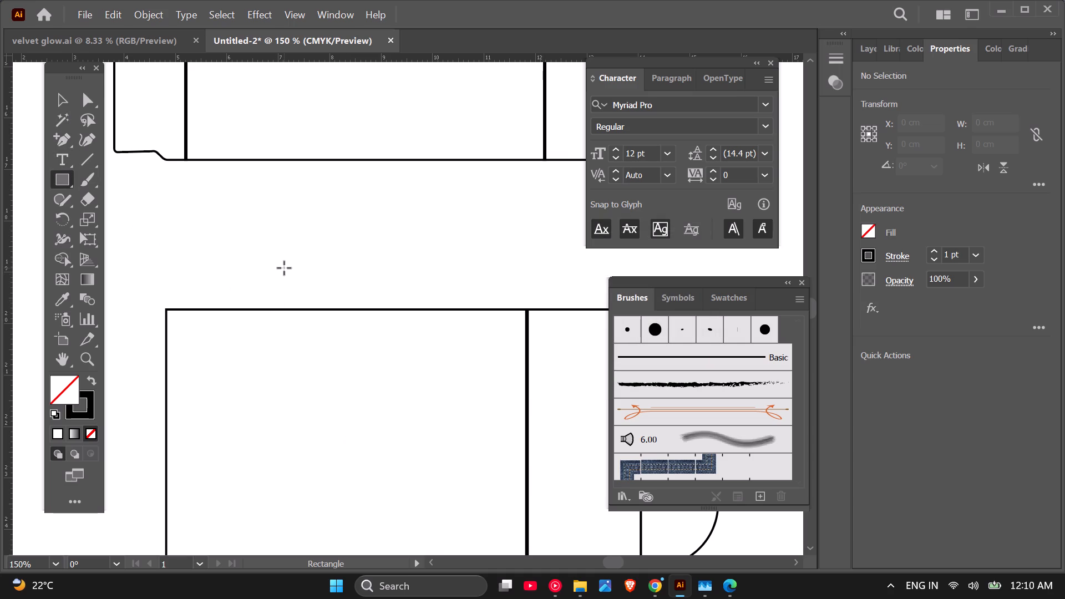
scroll(284, 268, down, 1)
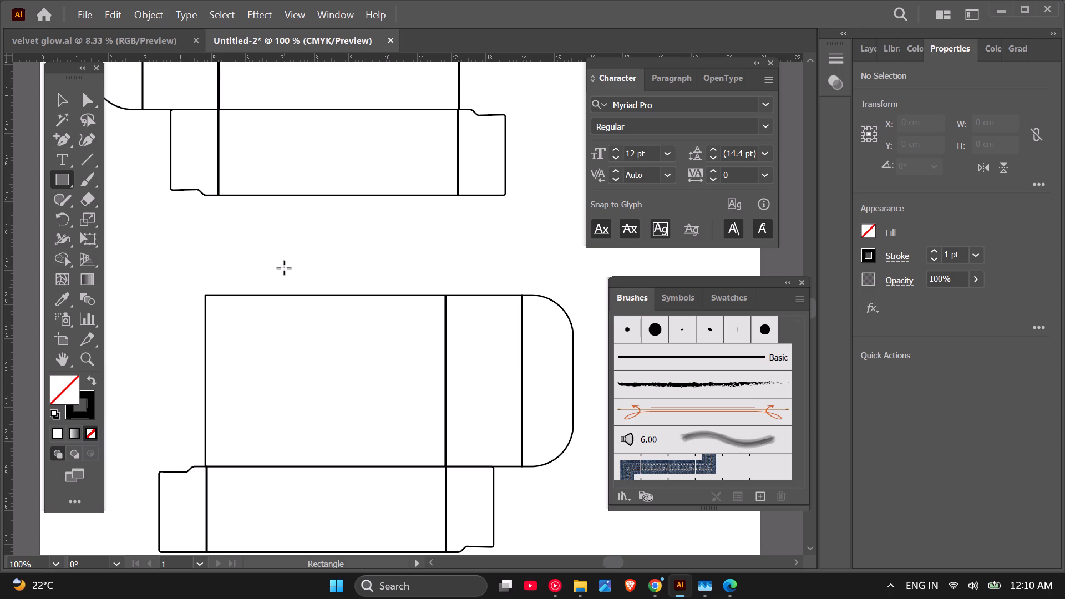
click(284, 268)
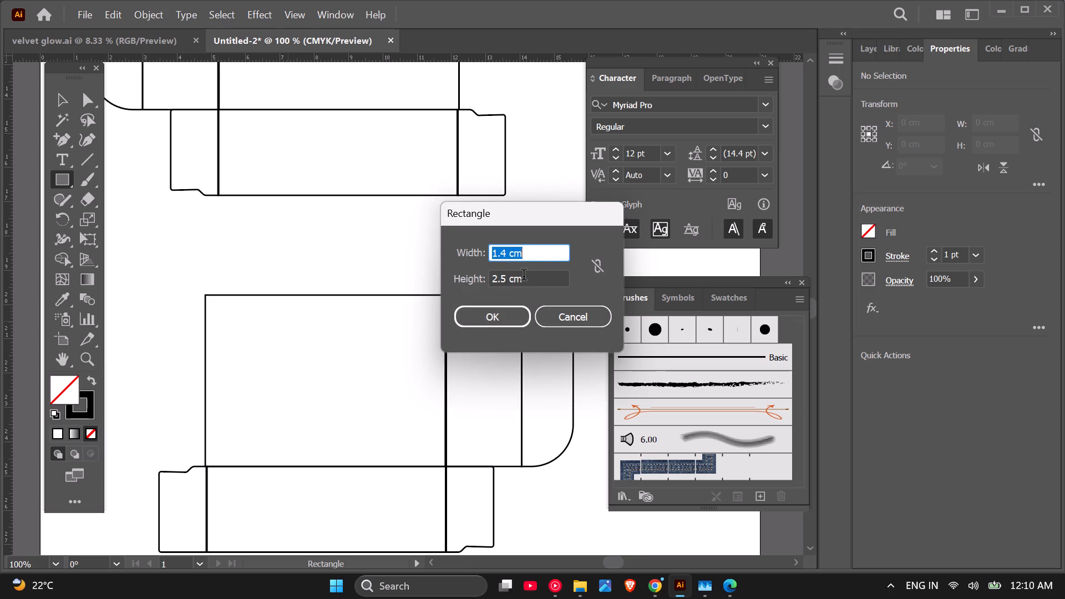
drag(532, 252, 479, 262)
key(7)
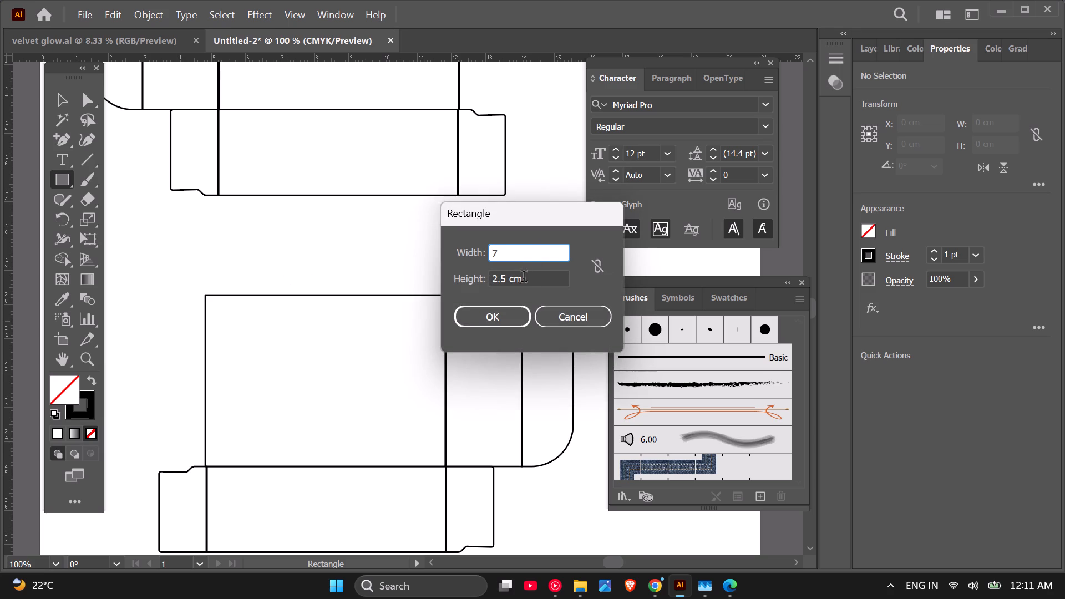
drag(530, 280, 462, 284)
key(1)
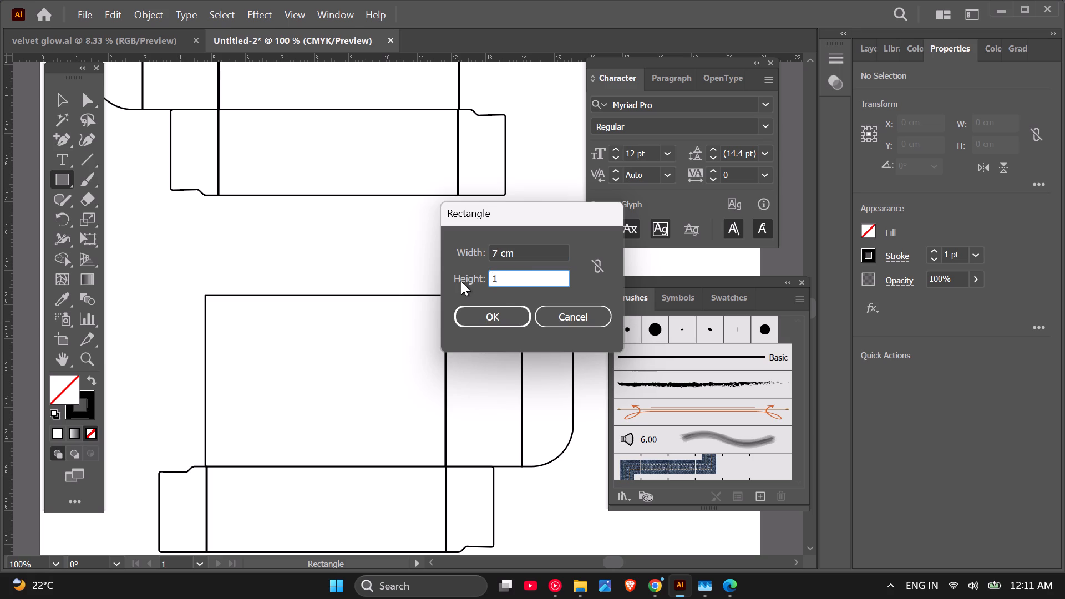
text(.5)
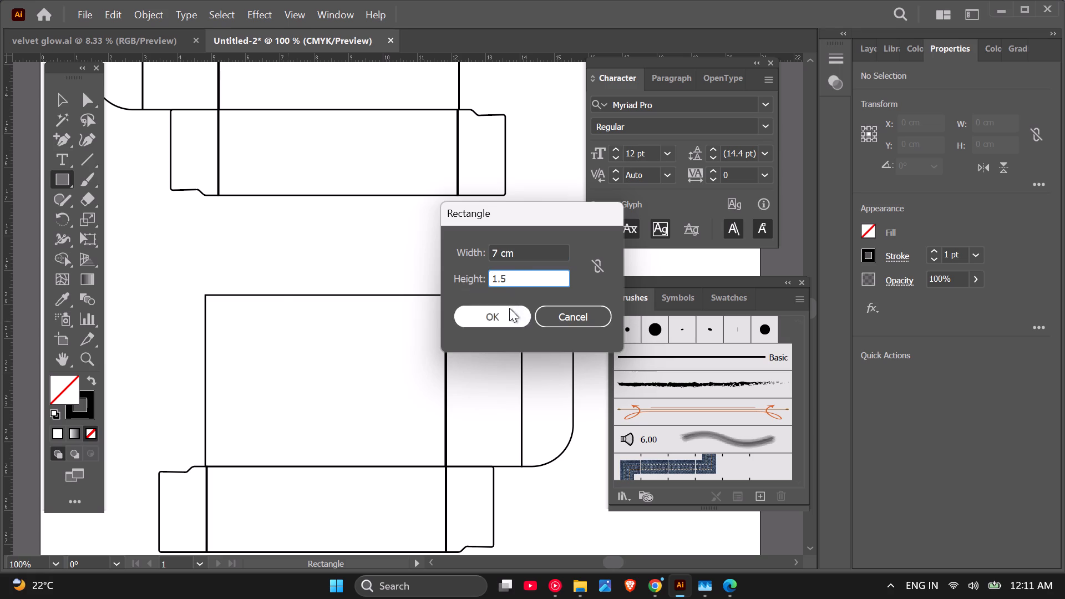
click(509, 308)
click(63, 95)
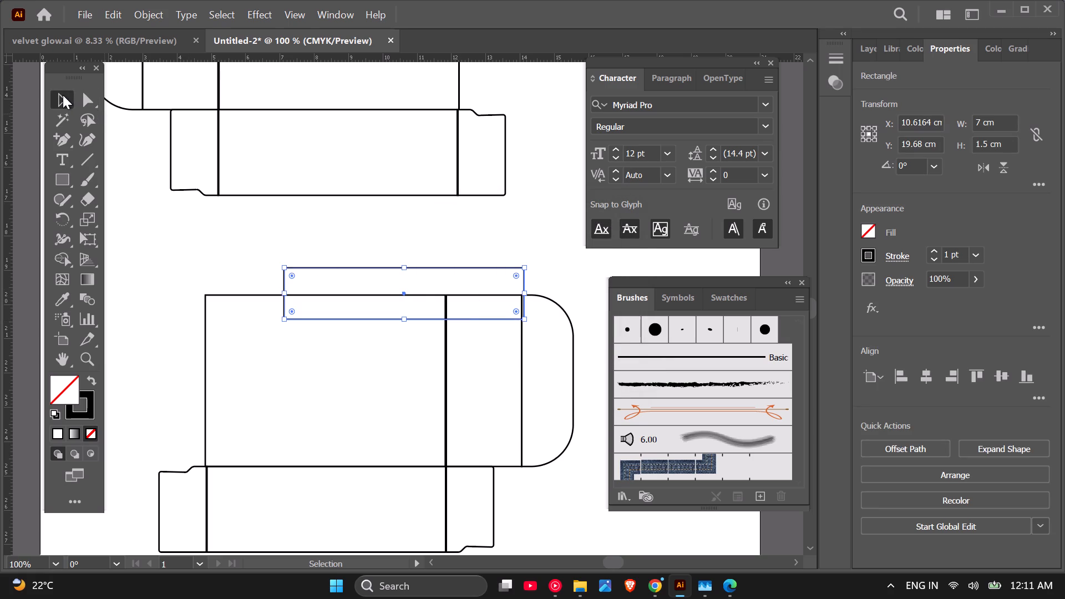
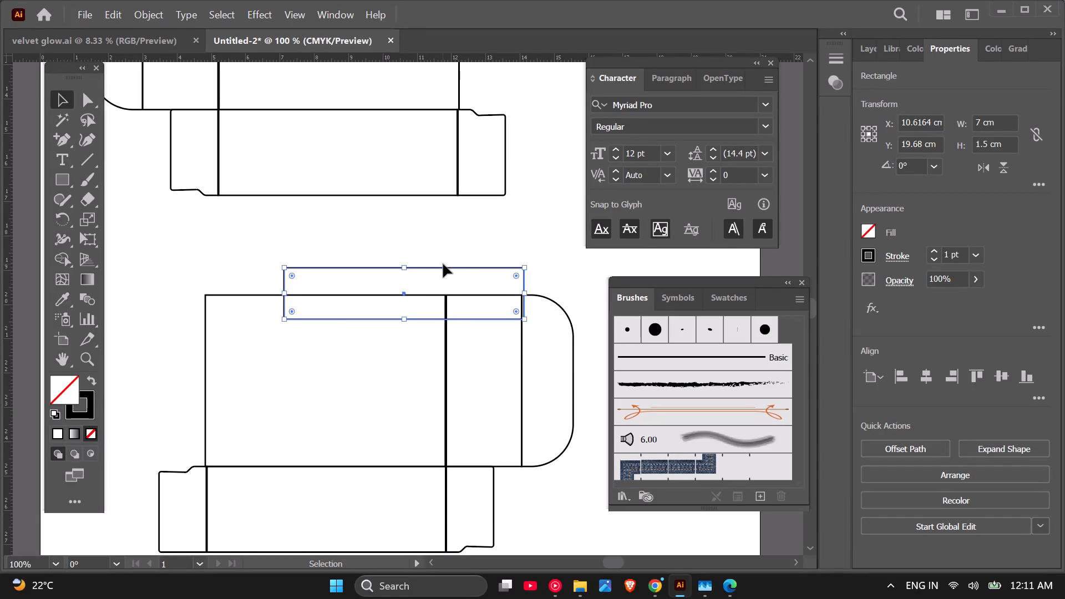
Set the new 7 cm wide rectangle's height to 0.6 cm.
drag(1011, 143, 975, 146)
key(0)
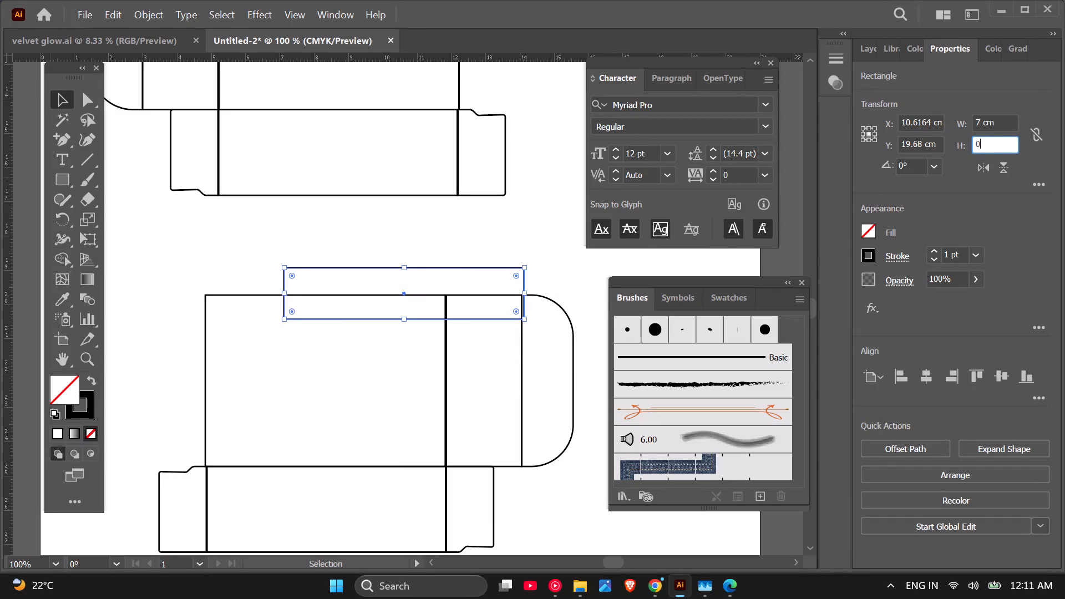
text(.6)
click(995, 207)
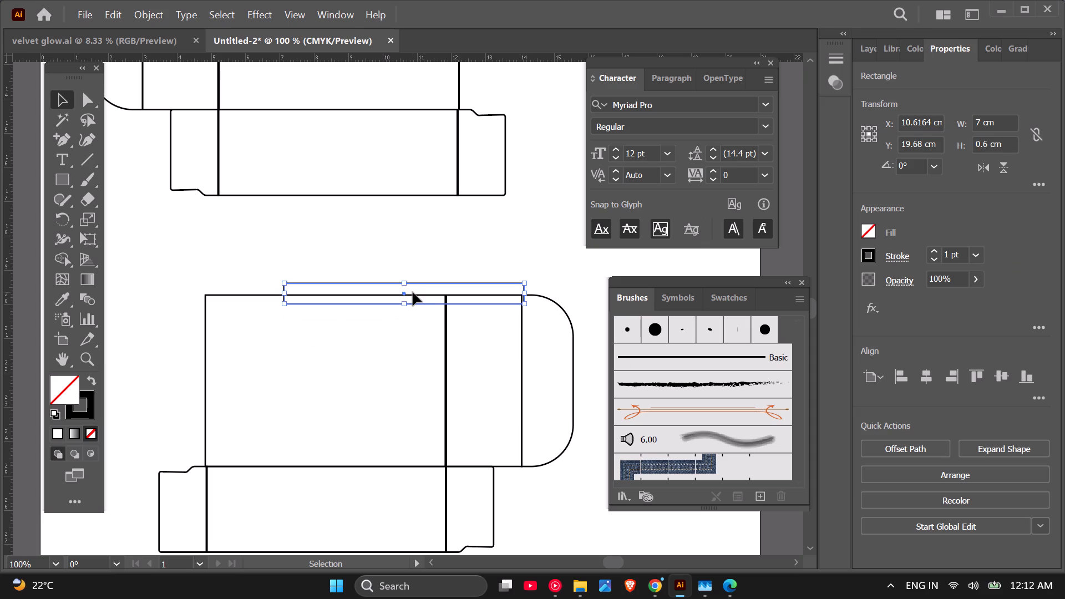
Move the thin strip onto the top edge of the lower layout's large panel, flush with both of the panel's sides.
drag(405, 293, 322, 284)
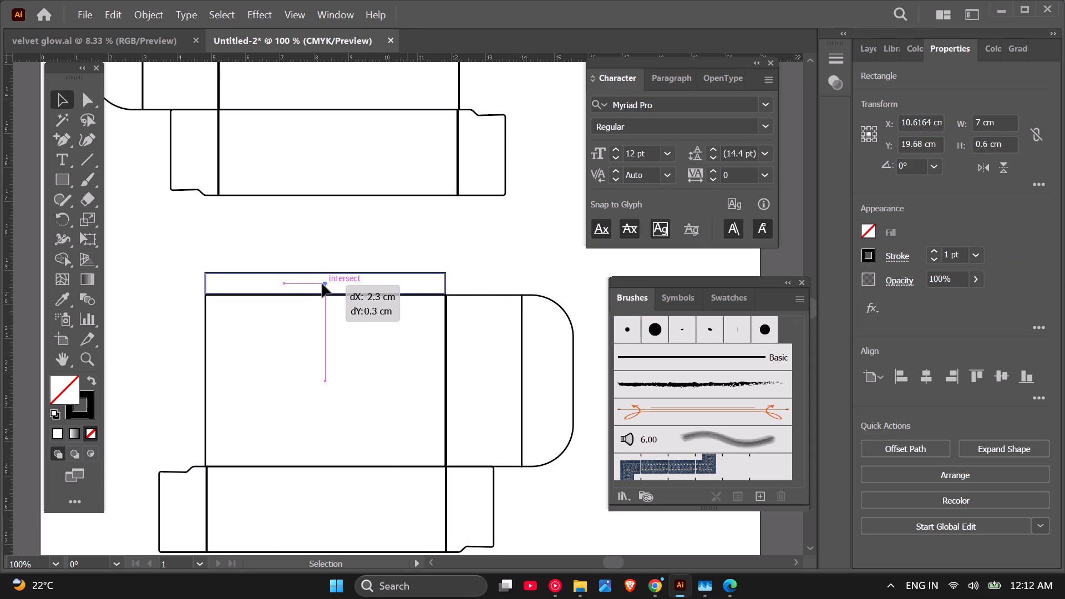
drag(322, 284, 327, 285)
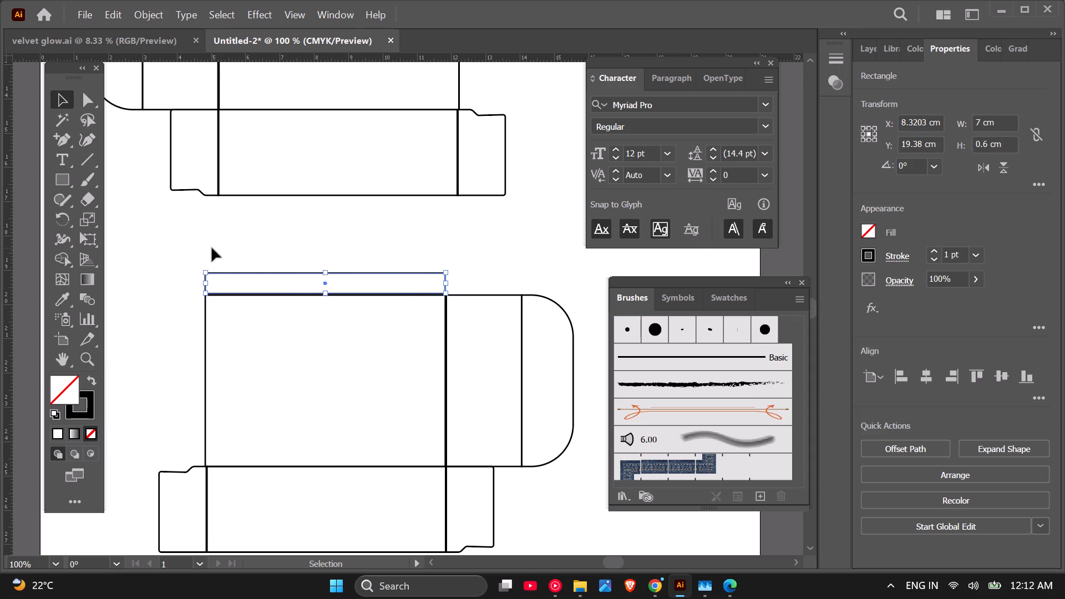
click(212, 248)
scroll(321, 293, up, 1)
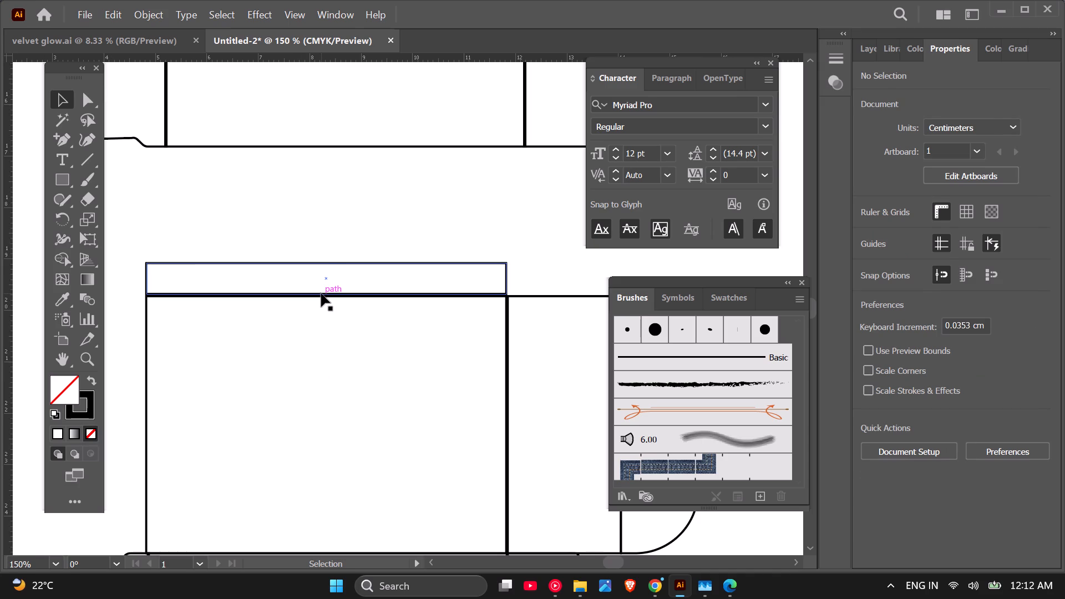
click(321, 293)
click(344, 262)
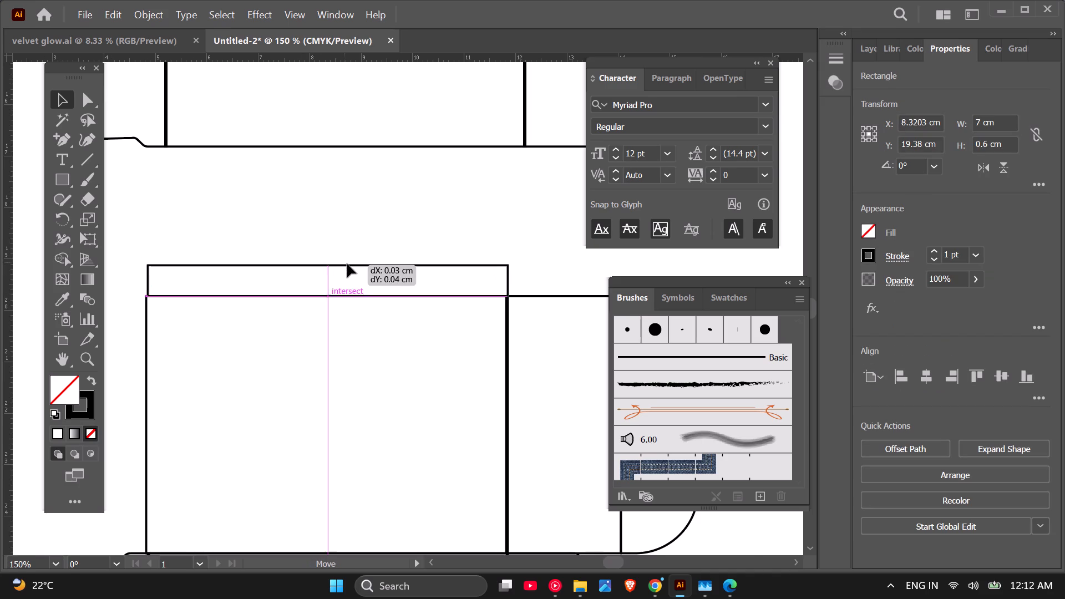
click(352, 233)
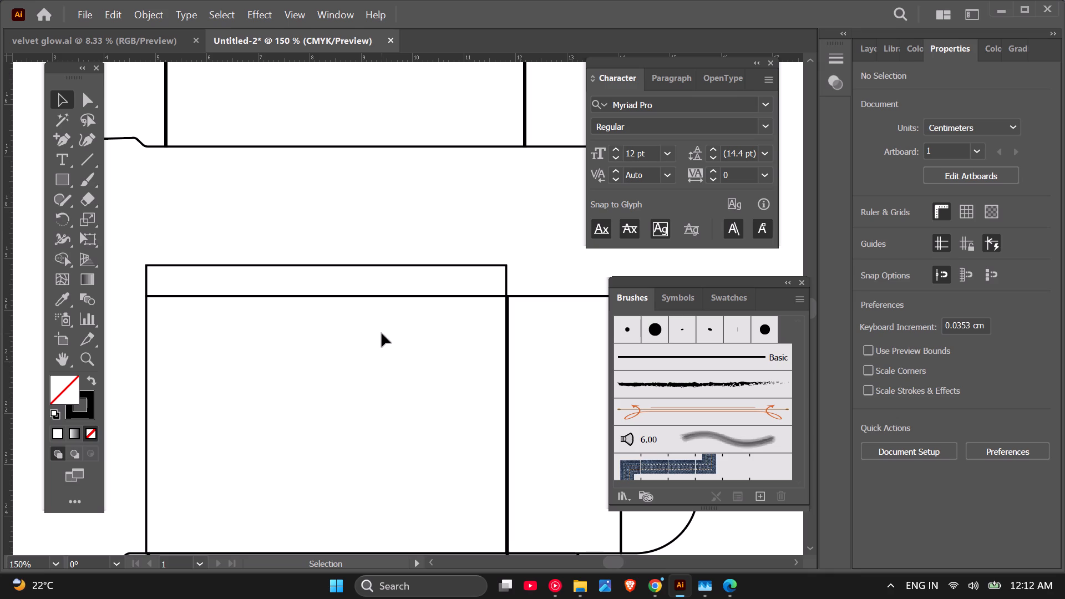
Taper the thin strip by moving its two top corner points inward about 0.05 cm each.
click(147, 266)
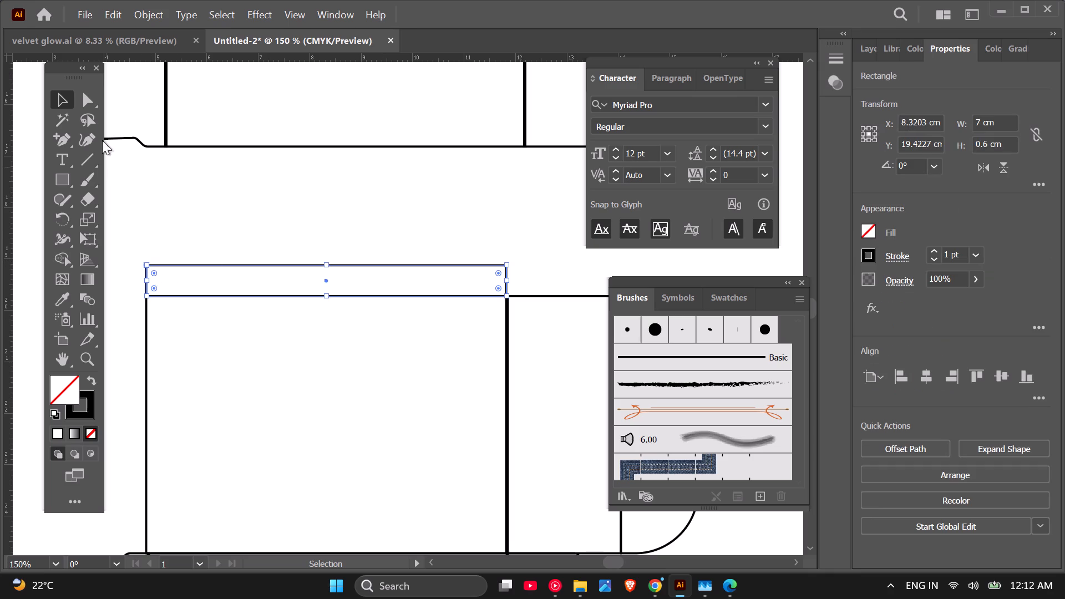
click(93, 105)
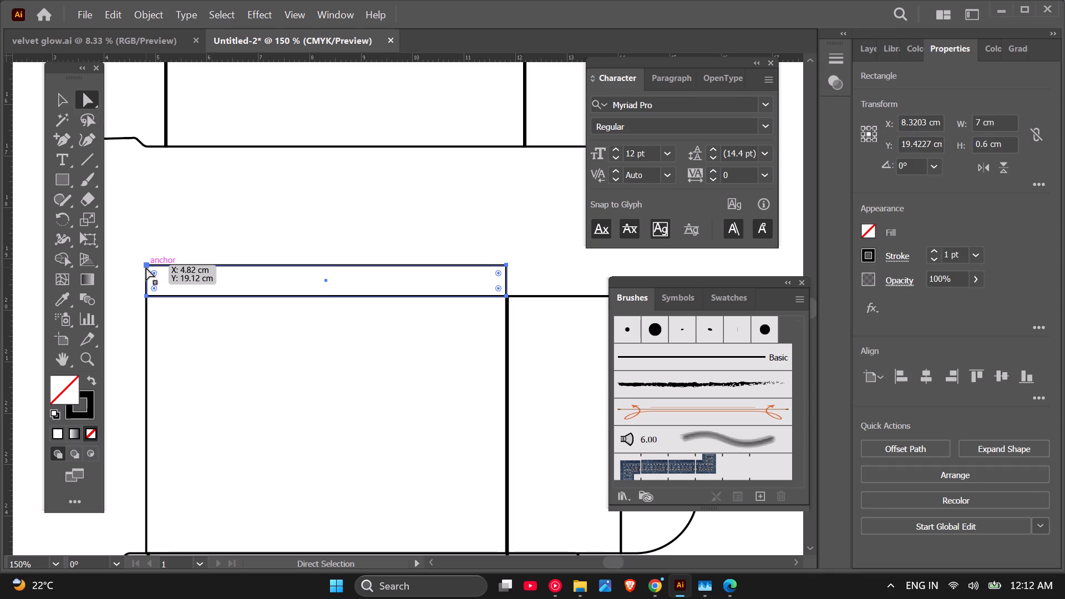
click(146, 267)
click(148, 266)
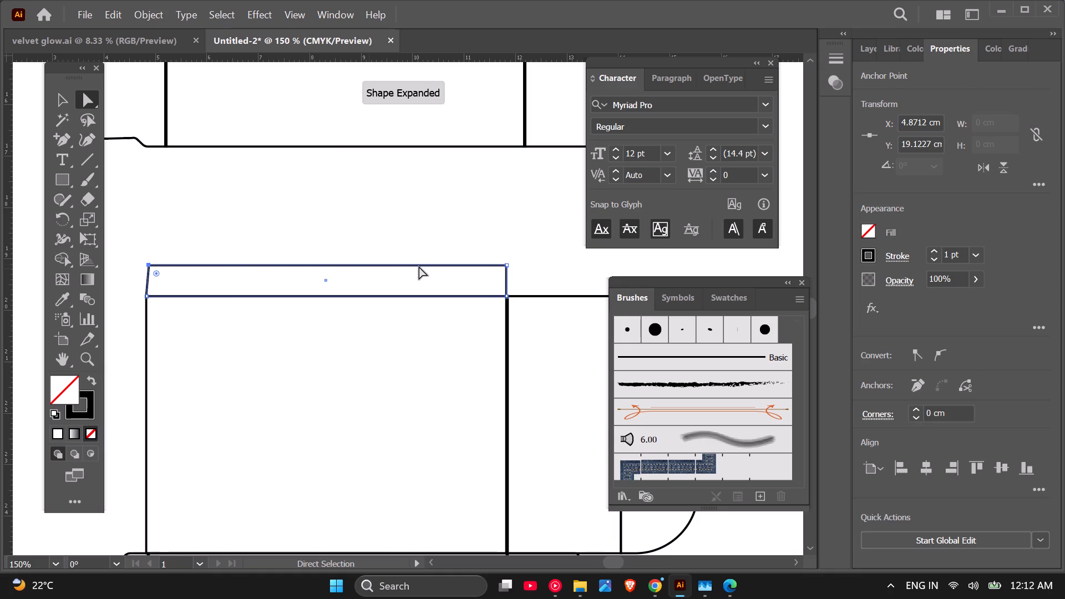
click(507, 264)
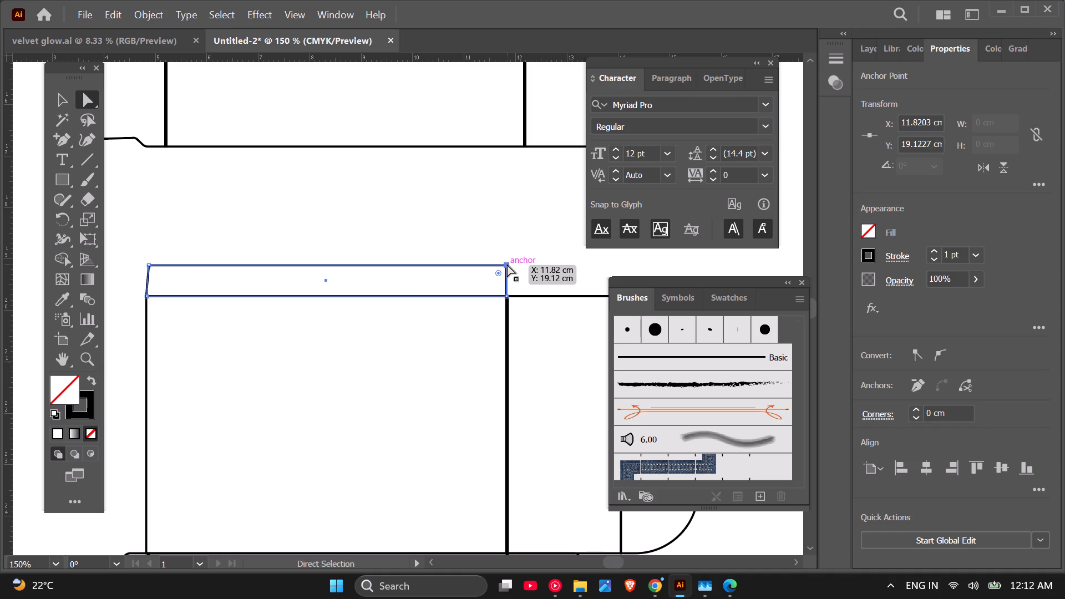
click(507, 264)
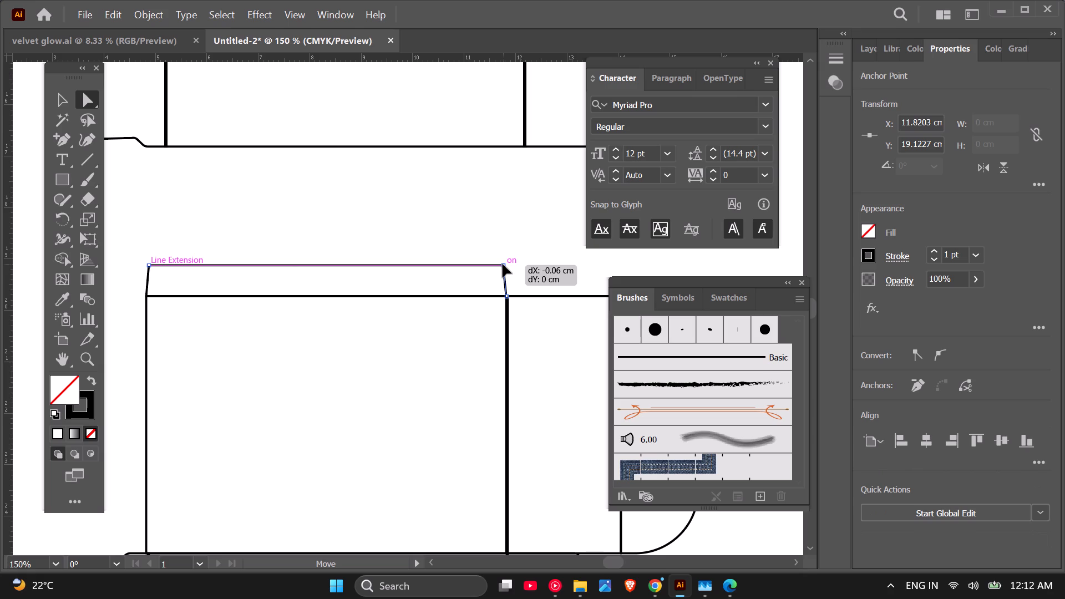
click(477, 235)
Move the upper box layout about 6.9 cm up and 2 cm right, near the top of the artboard.
scroll(464, 240, down, 2)
scroll(367, 276, down, 1)
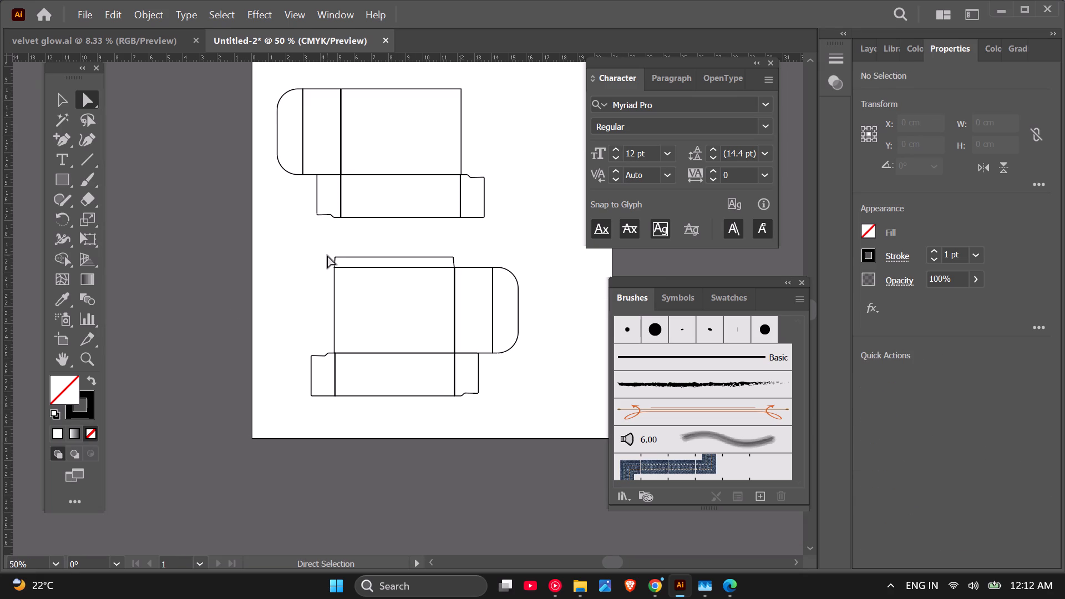
scroll(358, 258, up, 1)
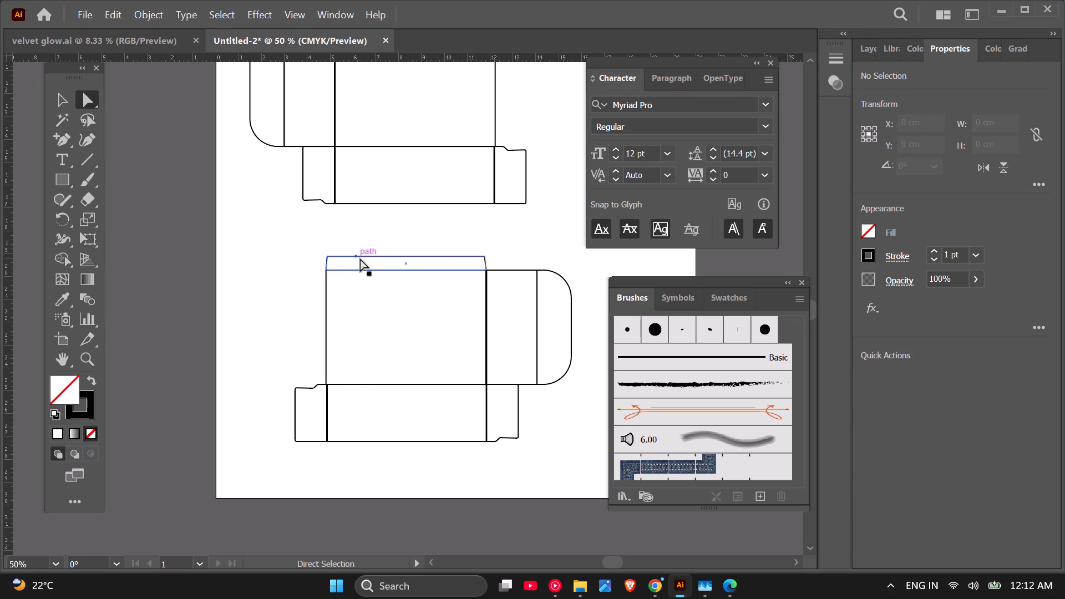
scroll(177, 288, down, 1)
scroll(299, 280, down, 2)
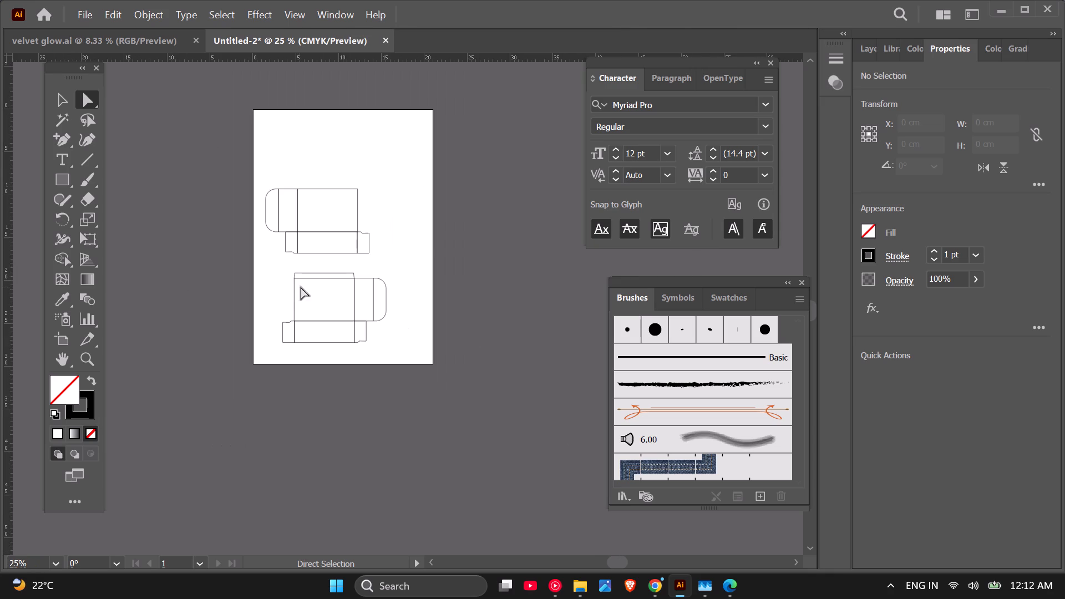
click(58, 97)
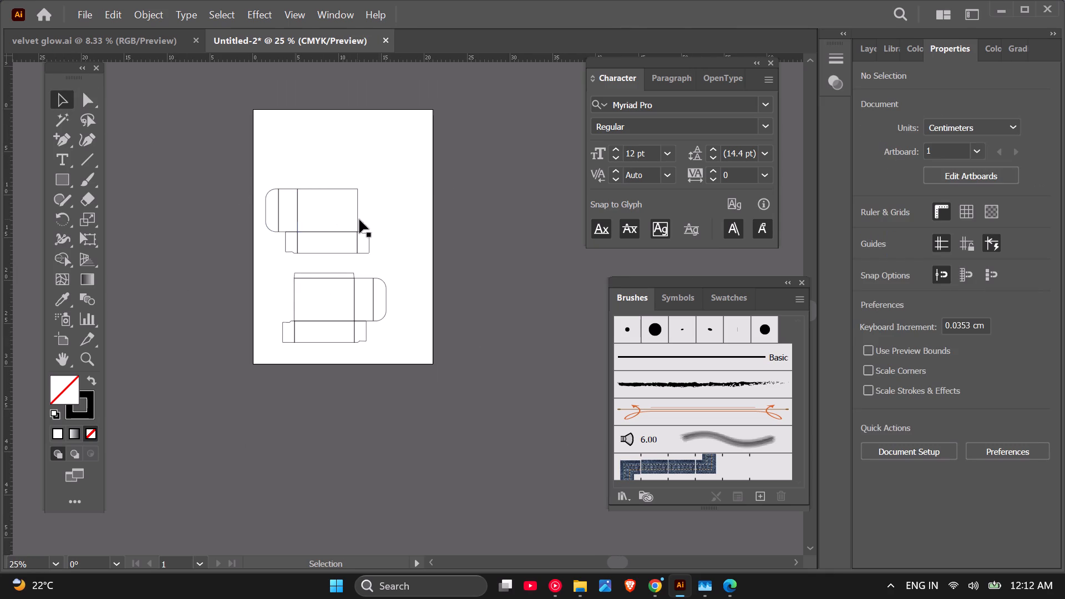
drag(235, 165, 413, 260)
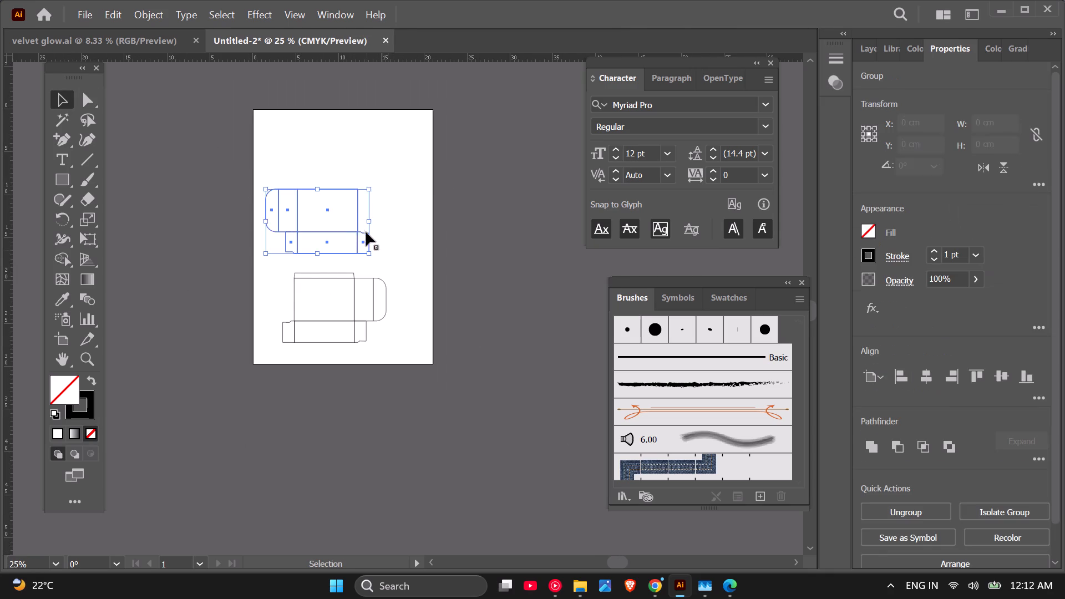
scroll(362, 229, up, 2)
scroll(347, 237, down, 1)
drag(347, 237, 354, 180)
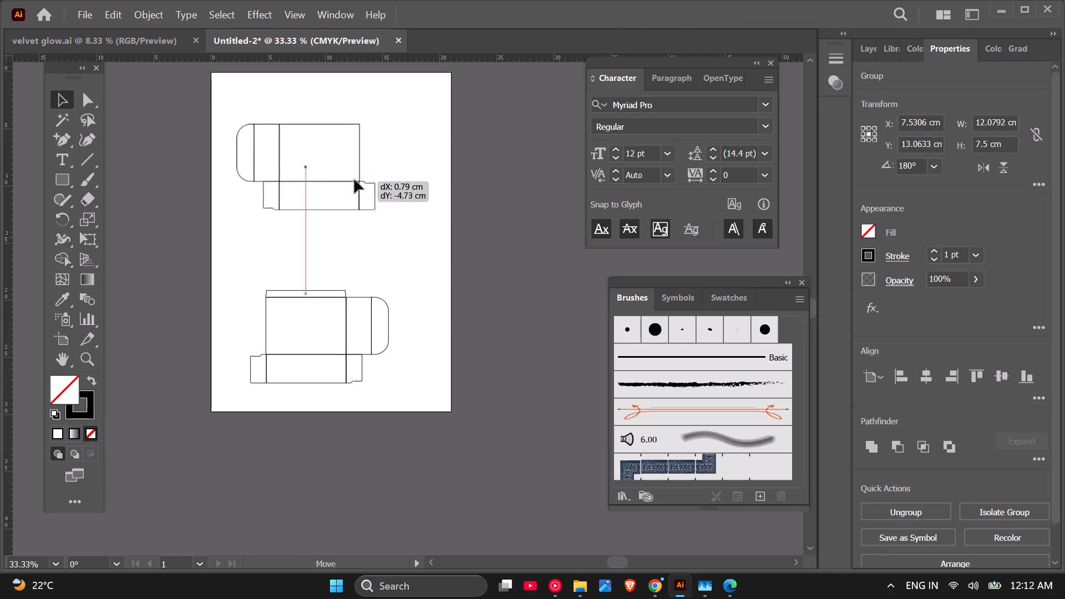
drag(354, 180, 370, 157)
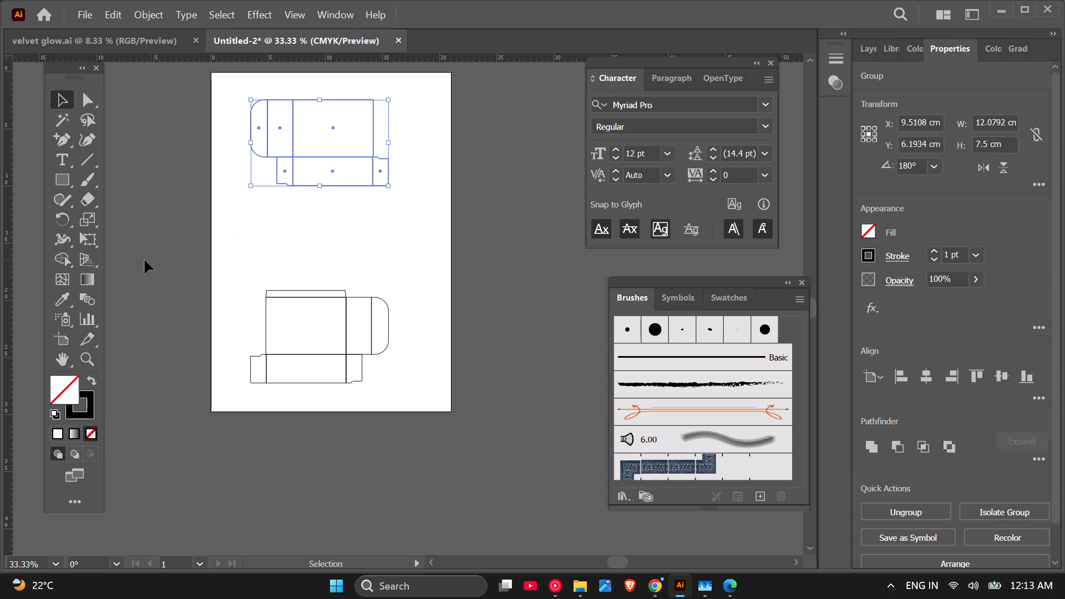
Move the lower box layout together with its tapered strip up about 5.4 cm, closer to the upper layout.
drag(150, 260, 430, 399)
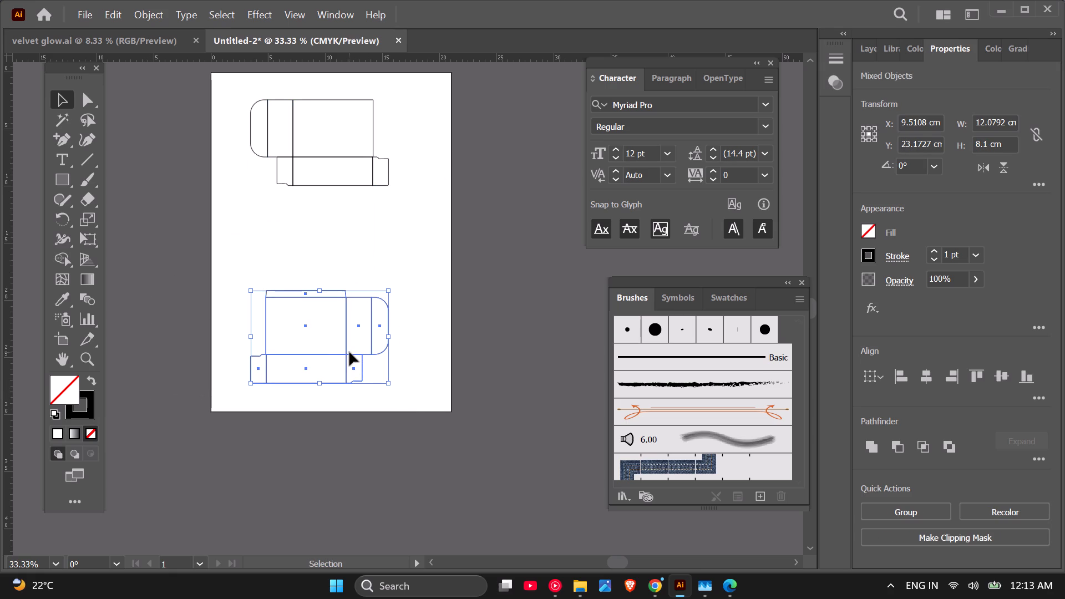
drag(346, 352, 356, 291)
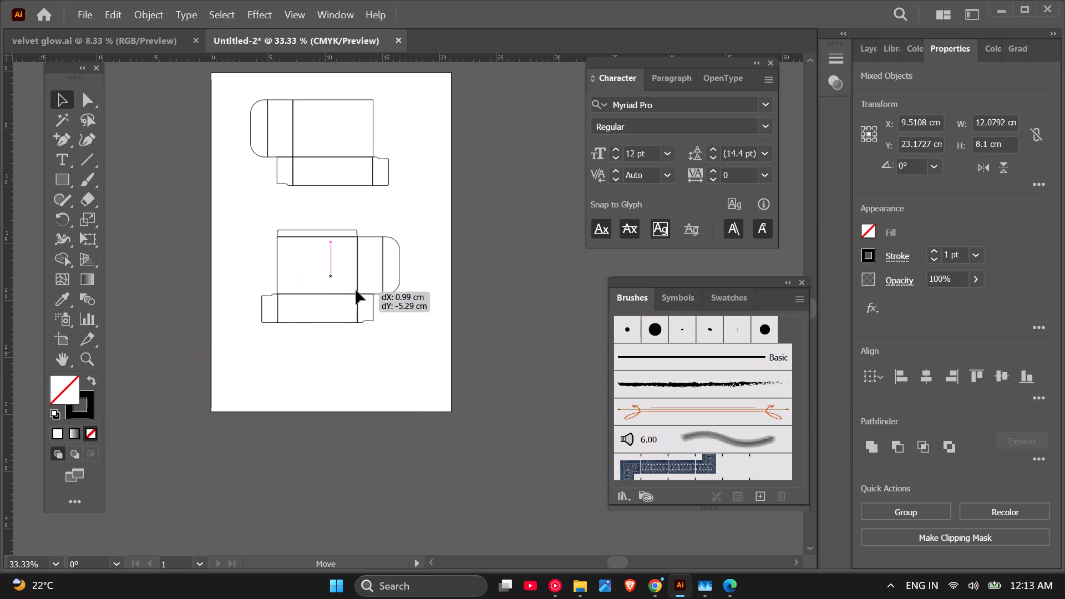
drag(356, 291, 353, 290)
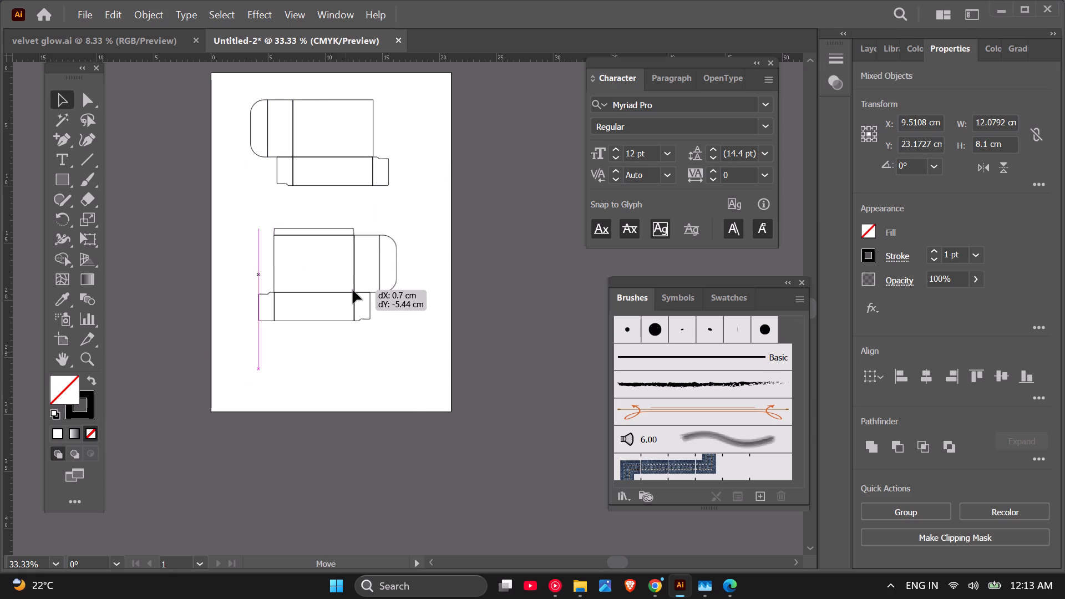
drag(353, 290, 354, 290)
click(493, 294)
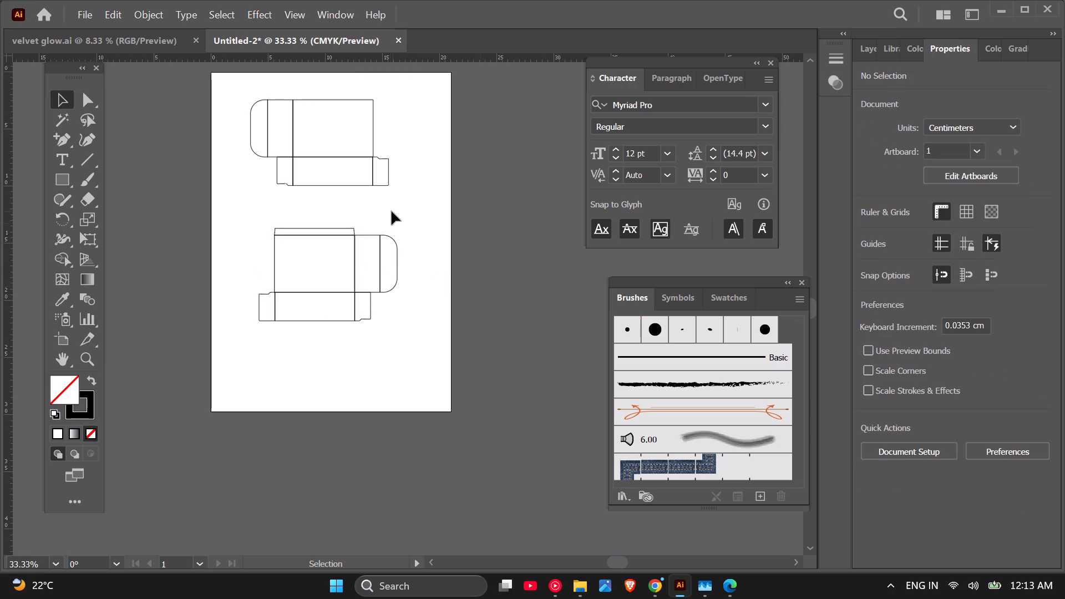
Ungroup the upper box layout into separate shapes.
scroll(407, 283, down, 1)
scroll(302, 303, down, 1)
scroll(371, 226, up, 3)
scroll(363, 258, down, 1)
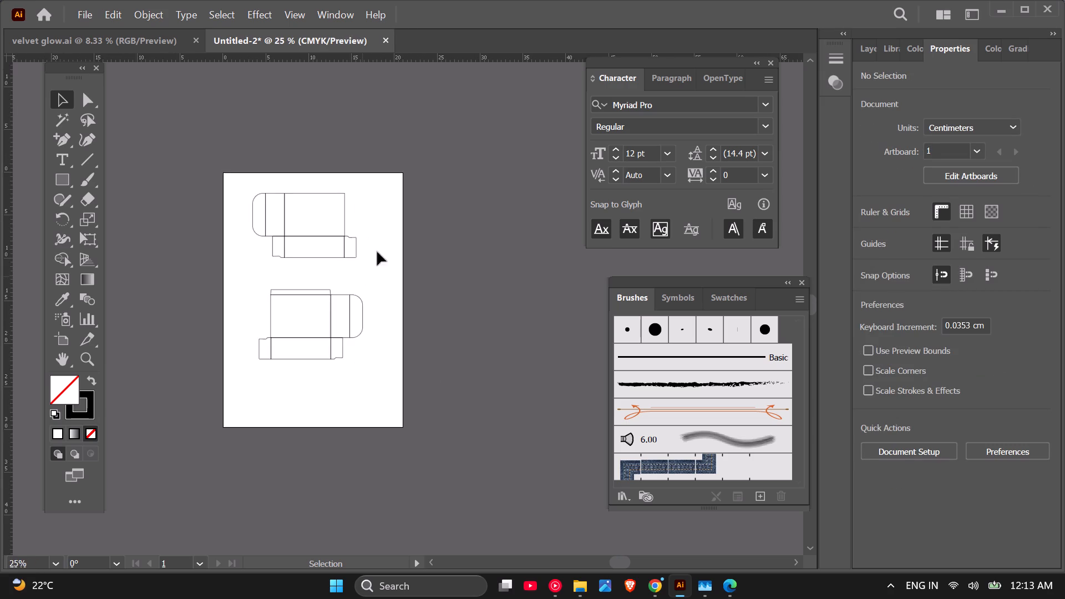
scroll(418, 188, up, 3)
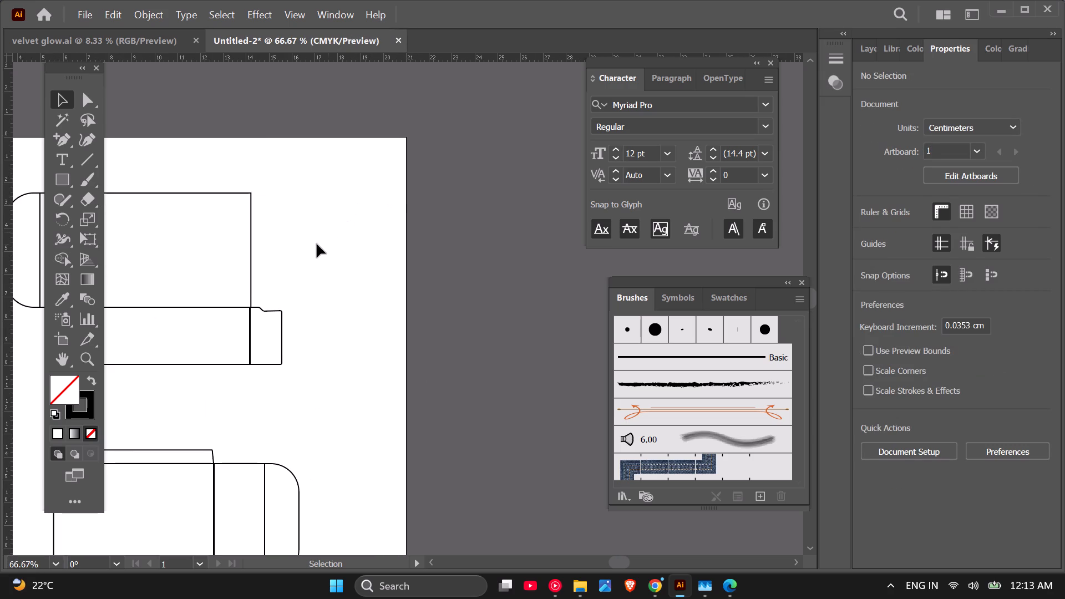
scroll(317, 244, down, 1)
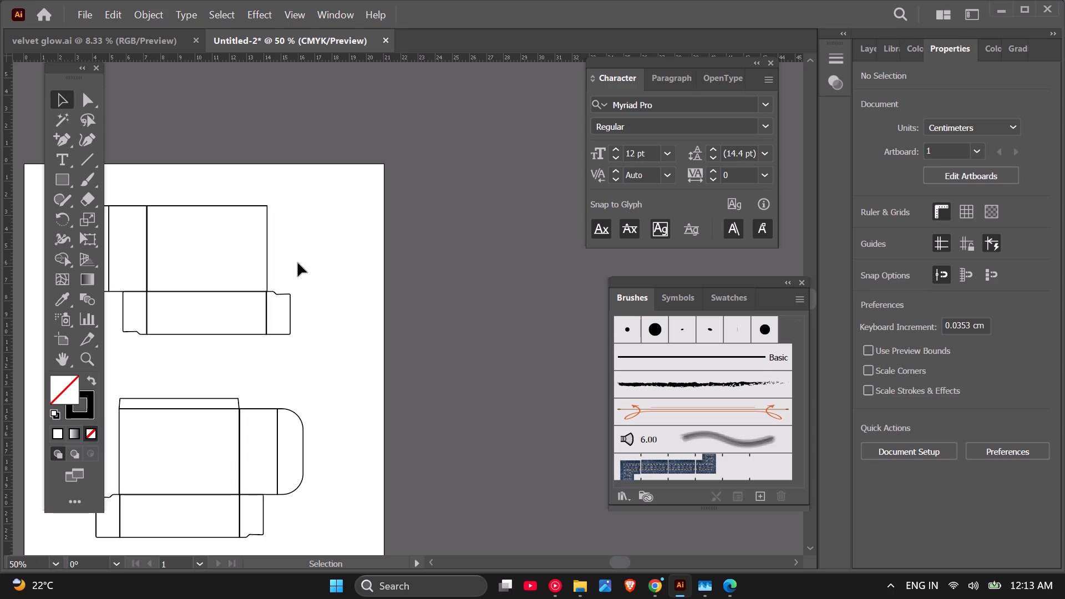
click(266, 271)
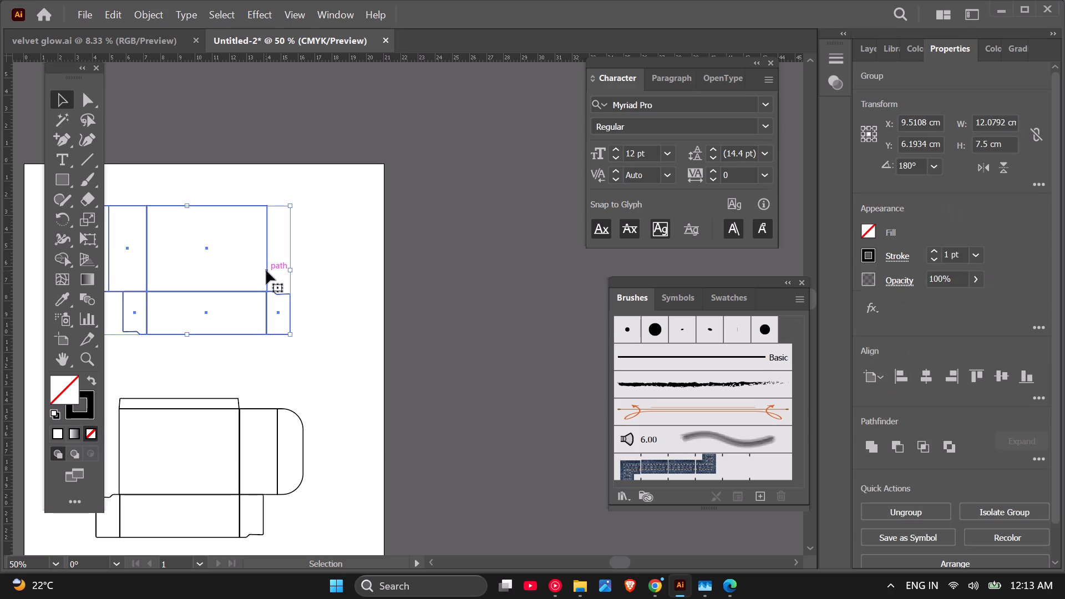
right_click(266, 271)
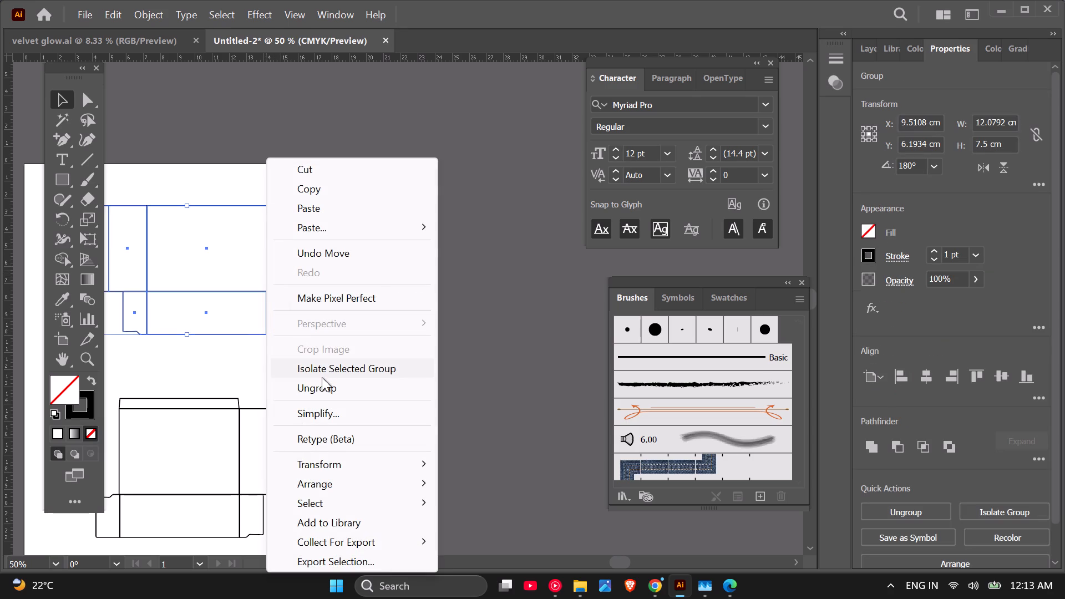
click(322, 384)
click(519, 306)
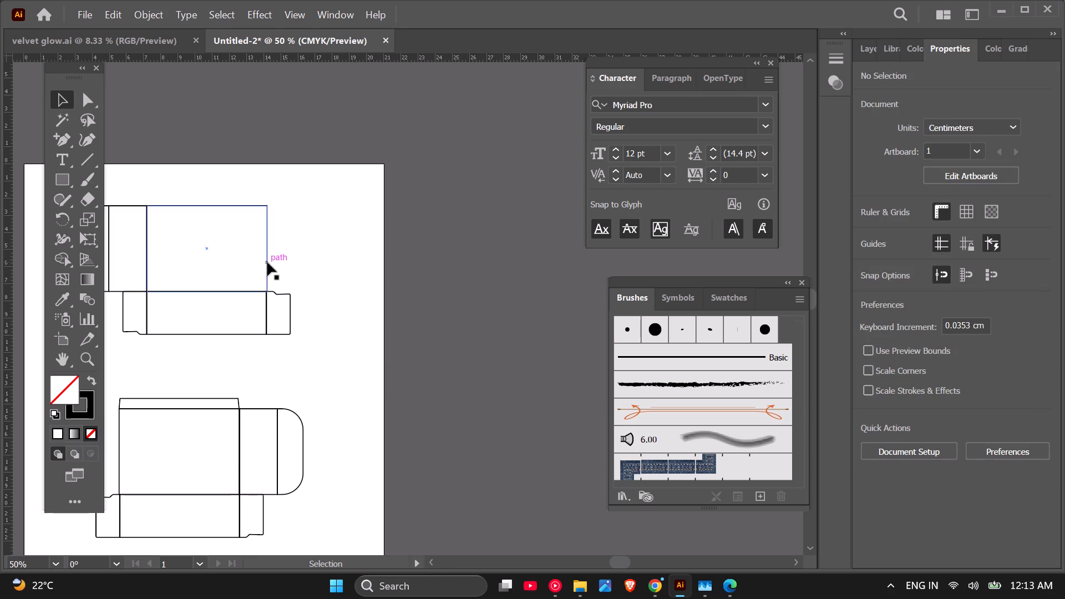
Fill all shapes of the upper box layout with red, RGB 234, 15, 15.
click(267, 262)
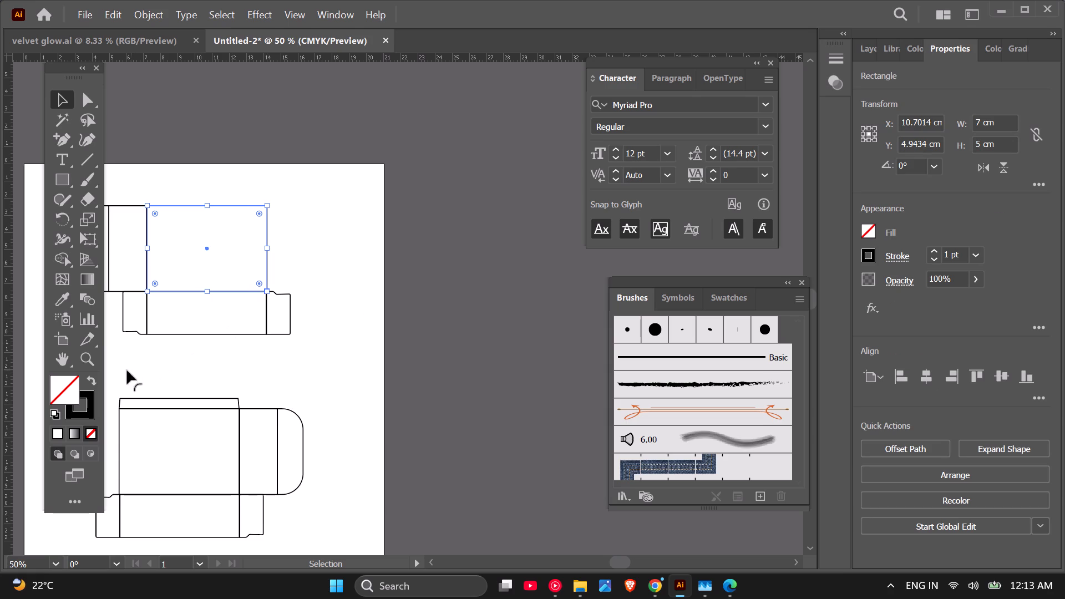
click(382, 258)
drag(497, 130, 197, 320)
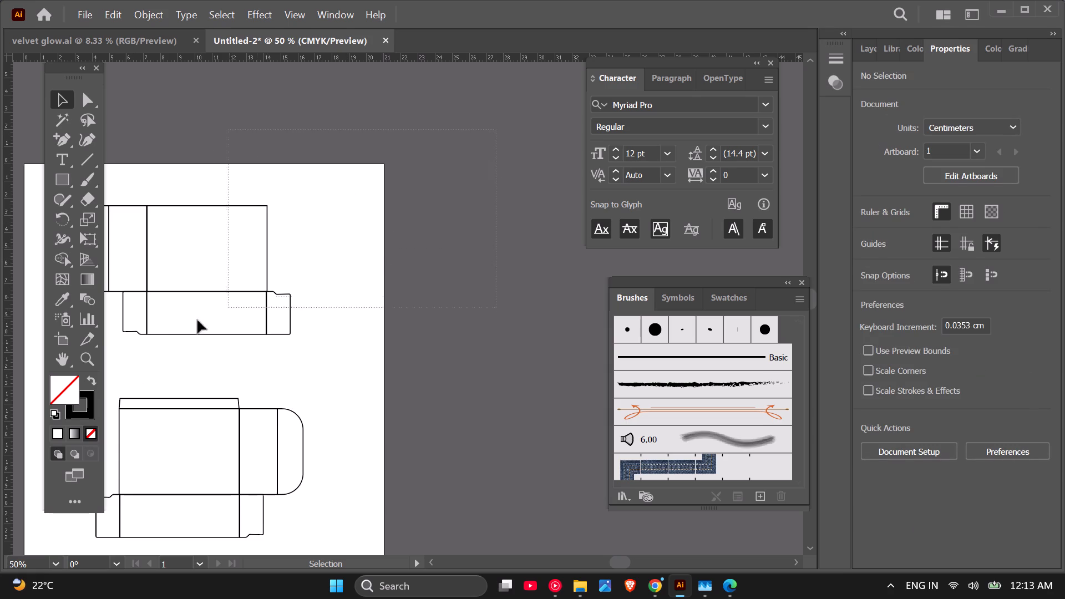
drag(197, 320, 91, 362)
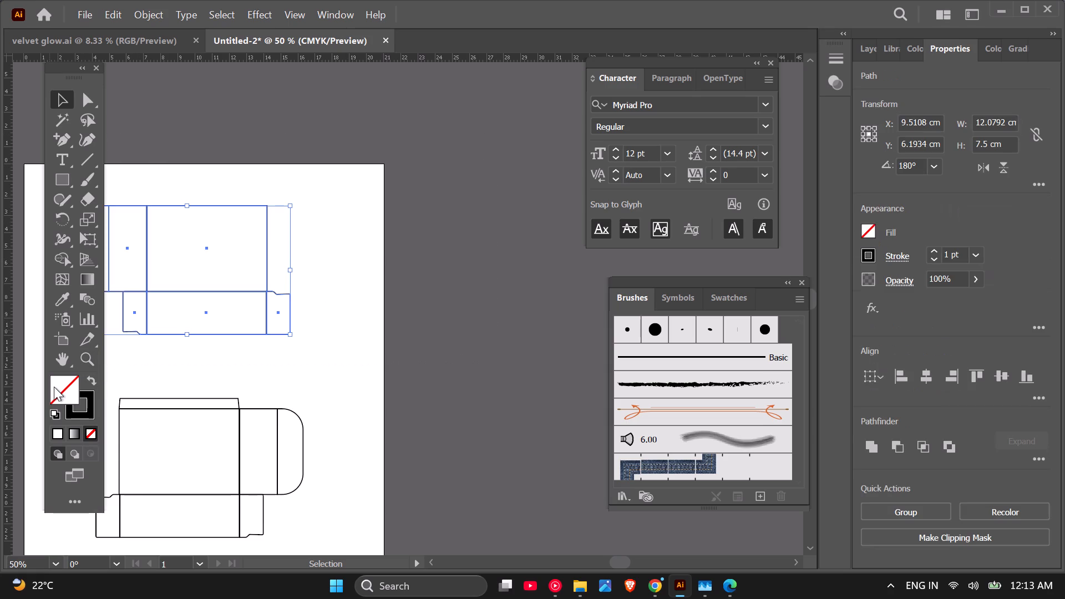
double_click(54, 387)
click(798, 176)
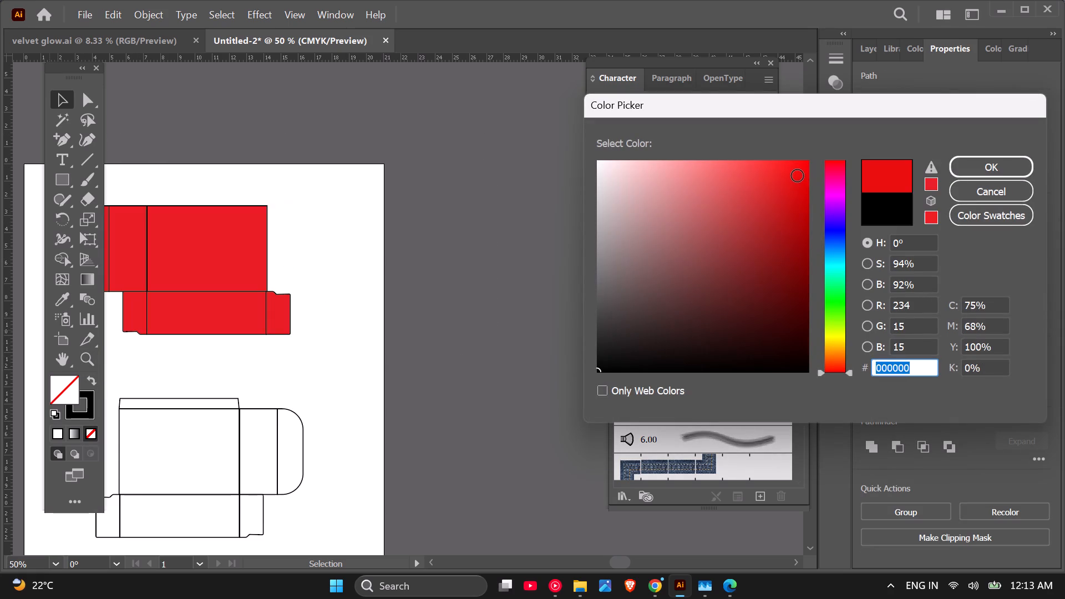
click(963, 171)
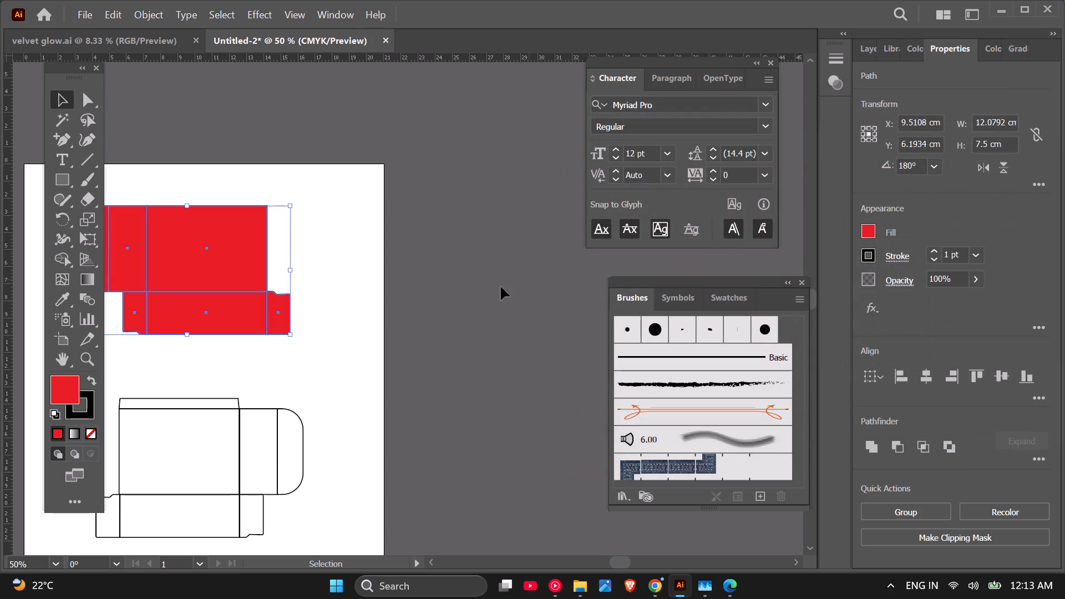
Select all shapes of the lower box layout together.
click(489, 291)
scroll(528, 332, down, 1)
drag(514, 342, 224, 478)
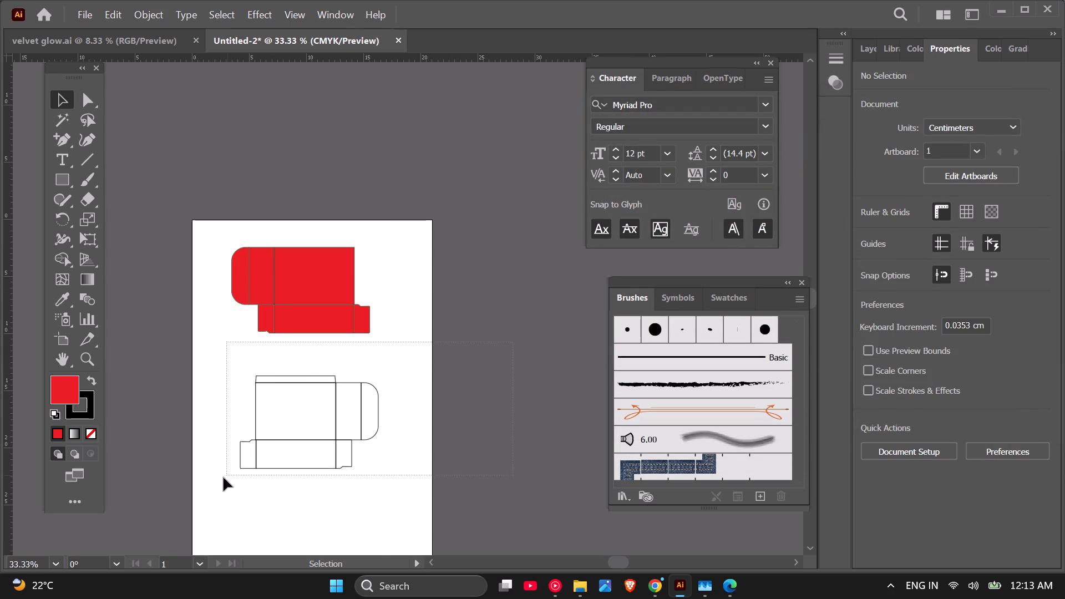
drag(224, 478, 217, 483)
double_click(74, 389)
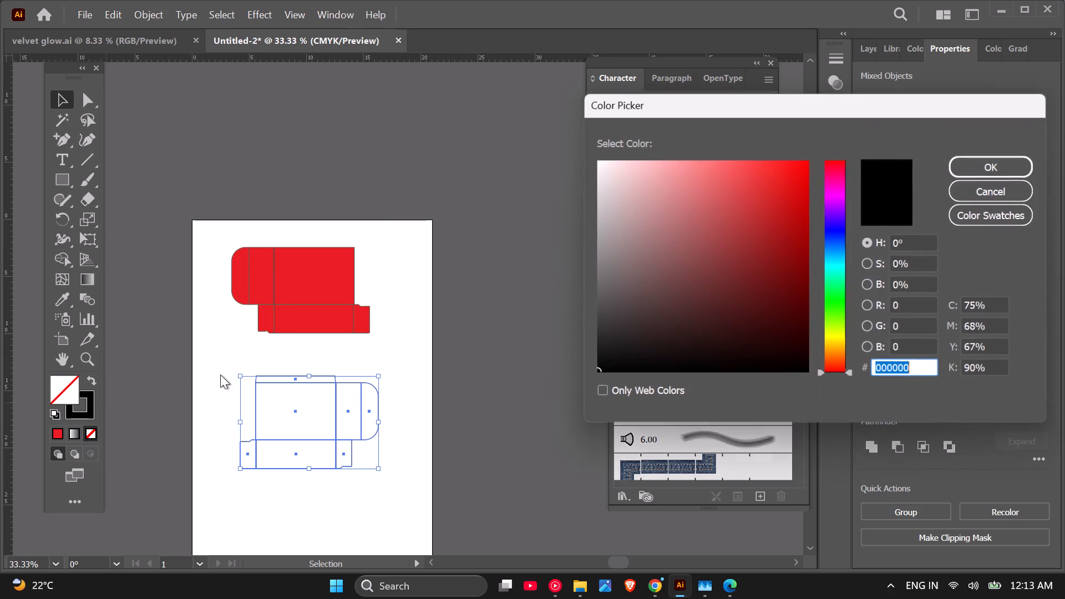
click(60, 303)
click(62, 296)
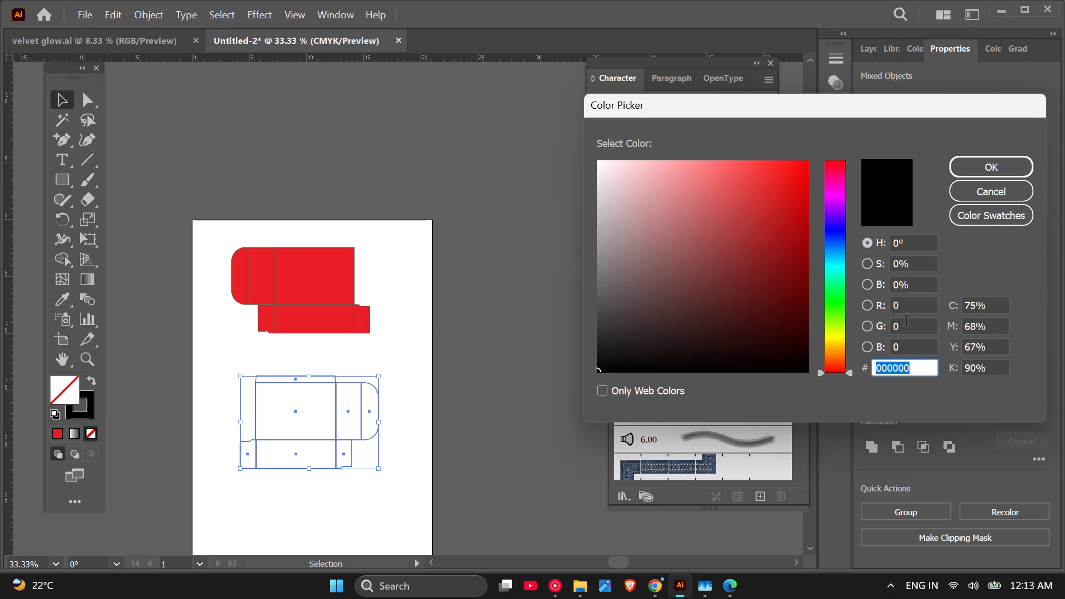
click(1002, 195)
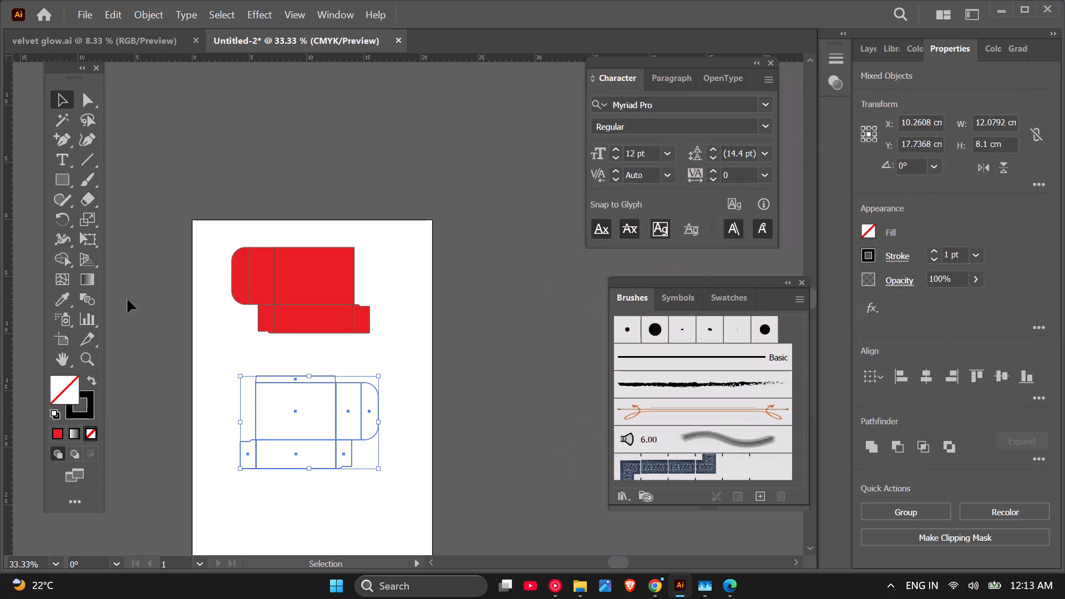
Fill the selected lower box layout with the red sampled from the upper layout using the Eyedropper.
click(65, 298)
click(305, 285)
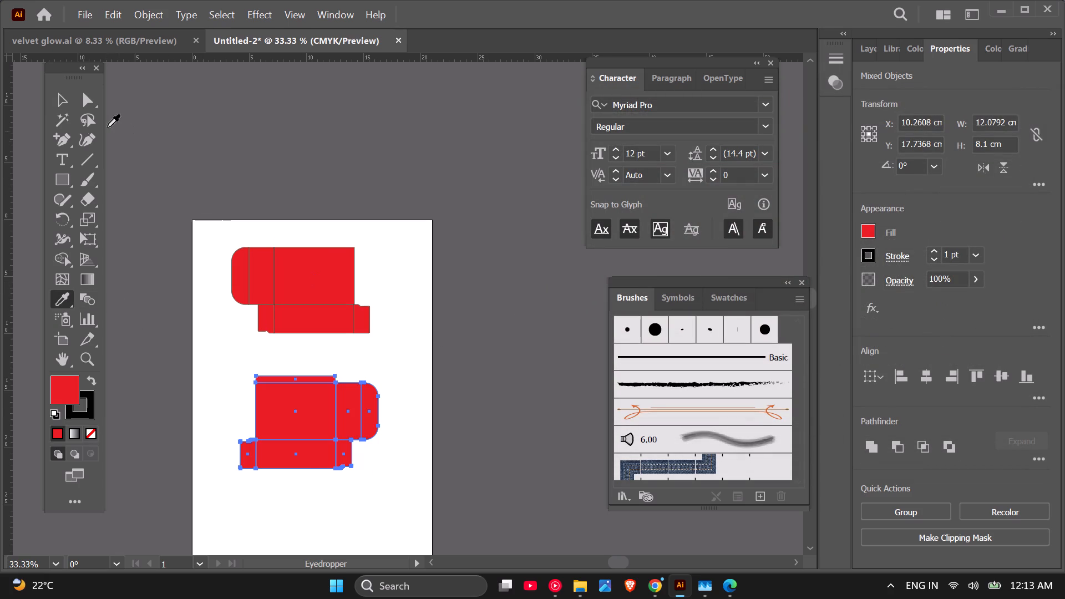
click(60, 101)
click(236, 140)
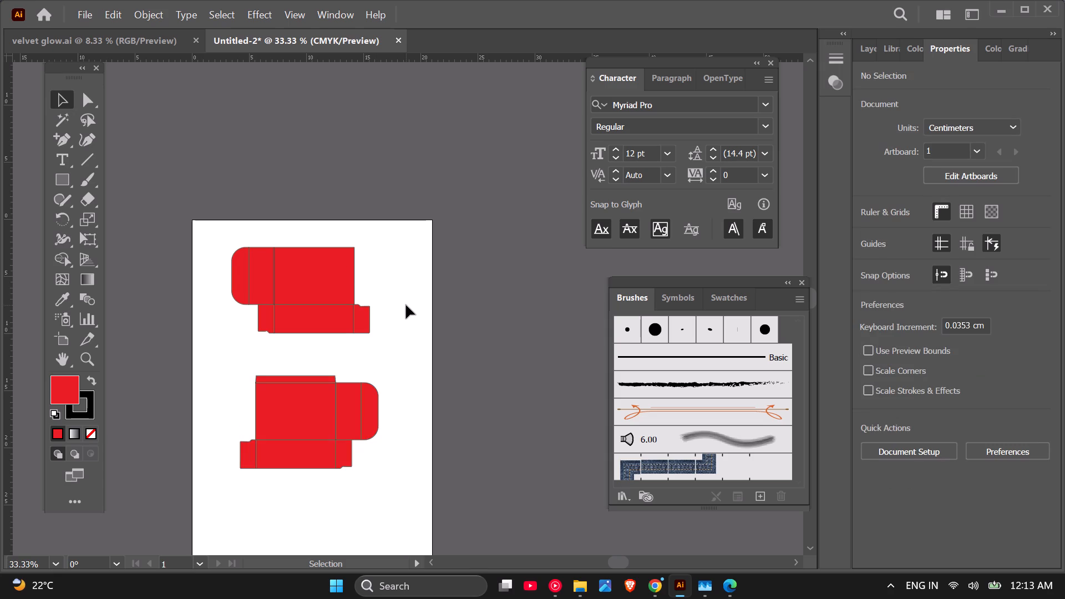
Copy the upper layout's 7 × 5 cm rectangle to the empty area beside the artboard, about 14.4 cm right and 4.1 cm down.
scroll(371, 320, up, 1)
scroll(295, 352, down, 1)
scroll(336, 285, up, 1)
click(282, 295)
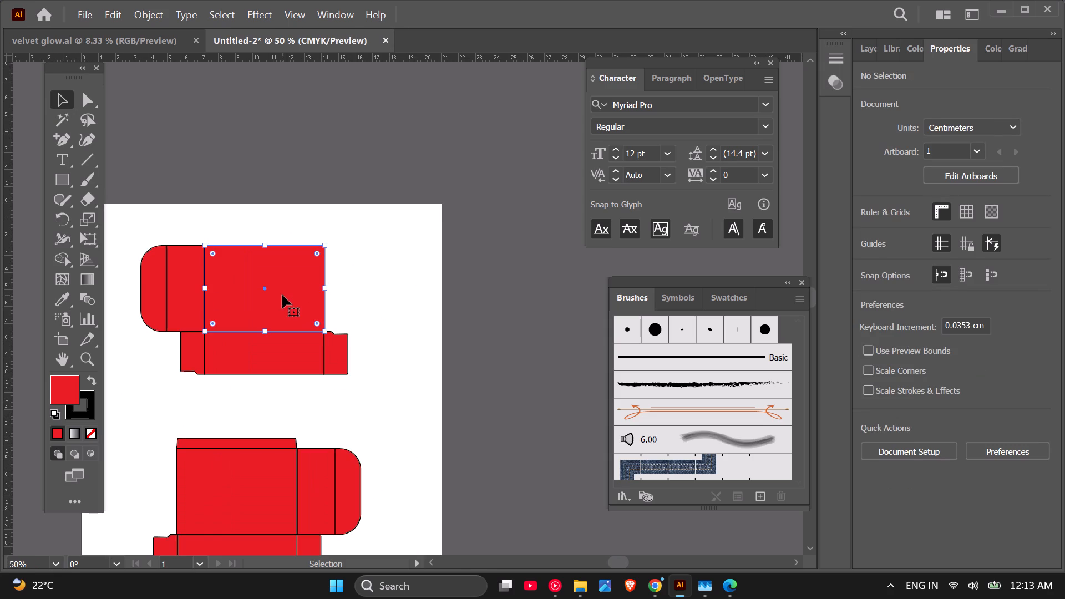
alt+drag(282, 295, 395, 184)
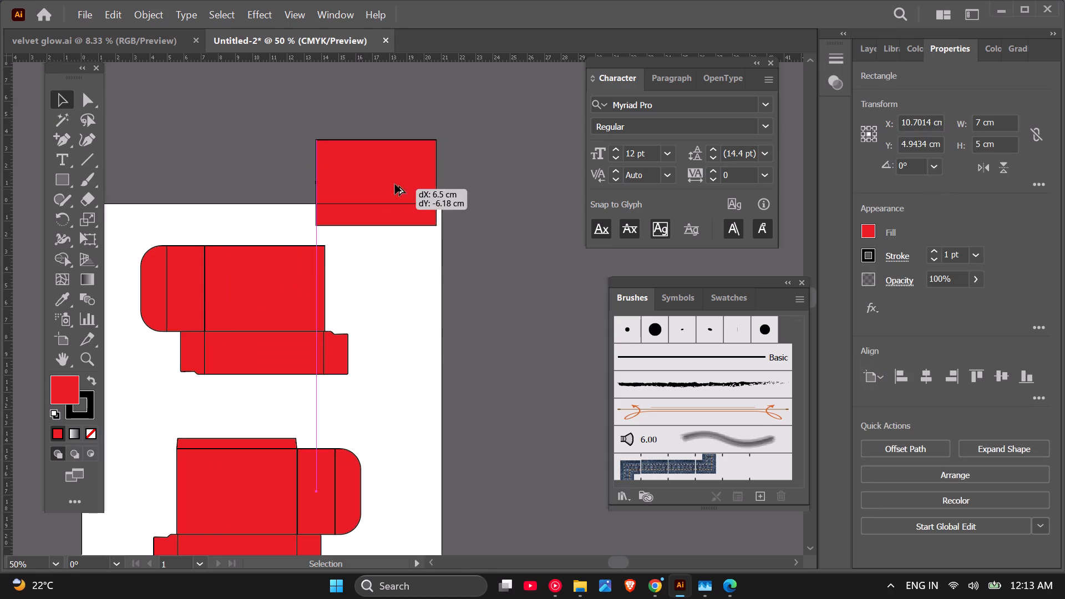
alt+drag(395, 184, 529, 365)
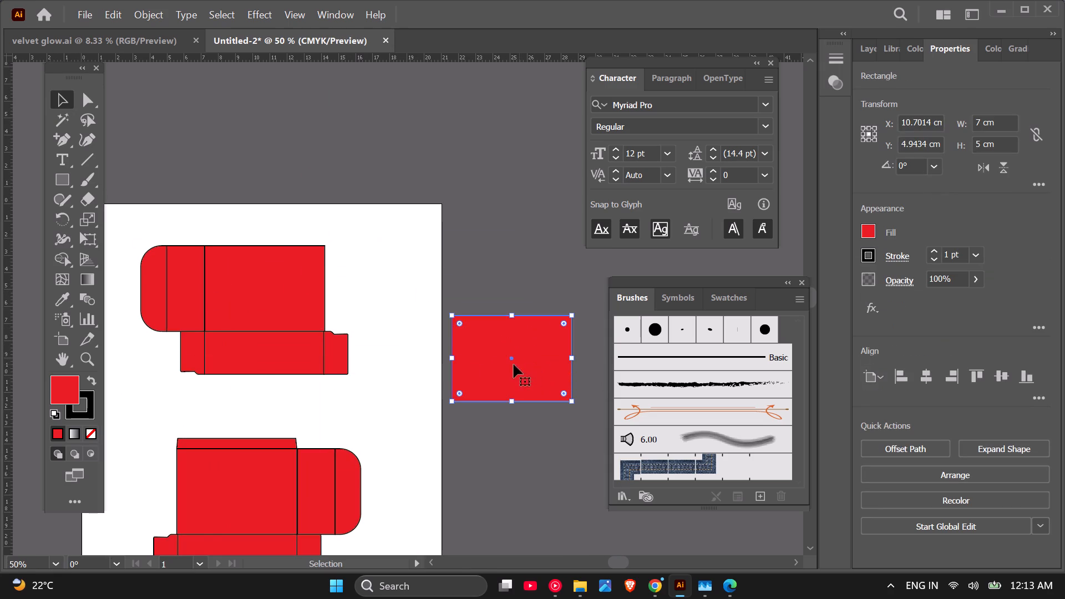
Fill the copied rectangle beside the artboard with pale cream, hex F7F5E2.
scroll(419, 358, down, 1)
scroll(511, 411, up, 3)
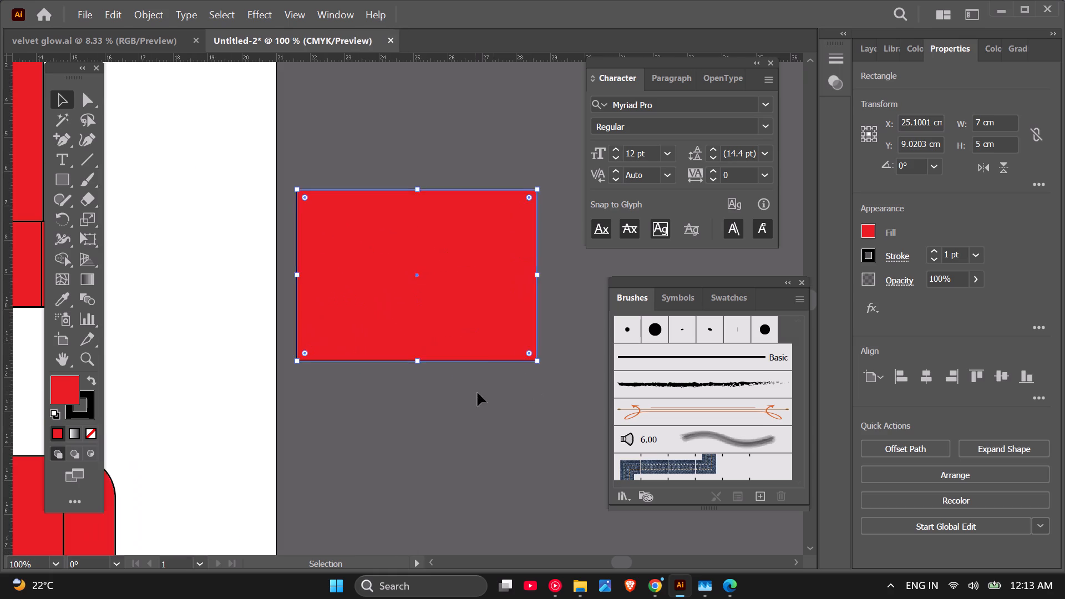
scroll(395, 457, down, 2)
scroll(491, 400, up, 2)
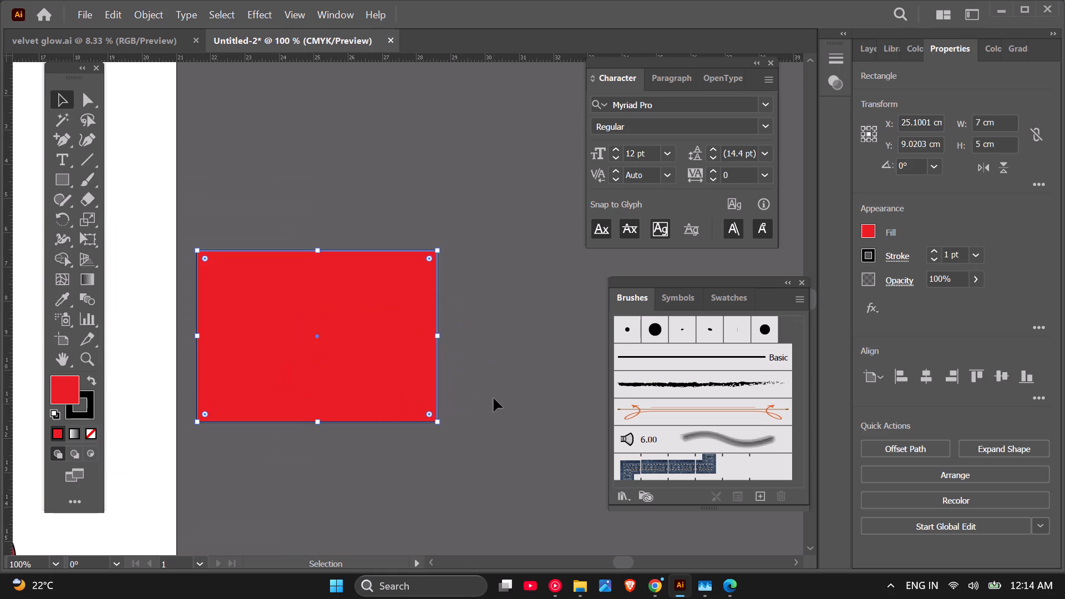
scroll(327, 320, down, 1)
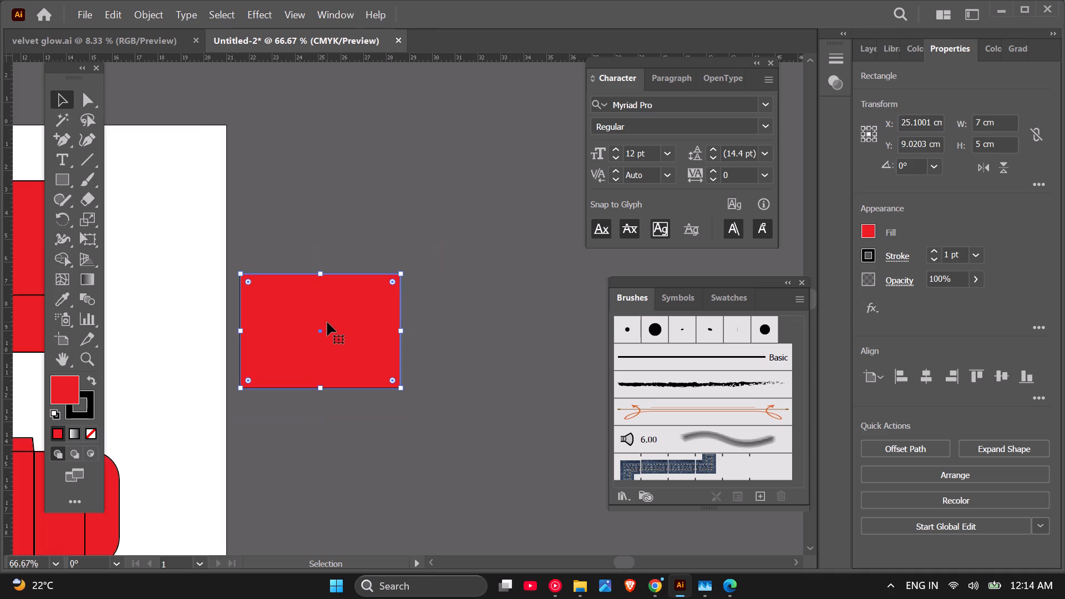
click(427, 297)
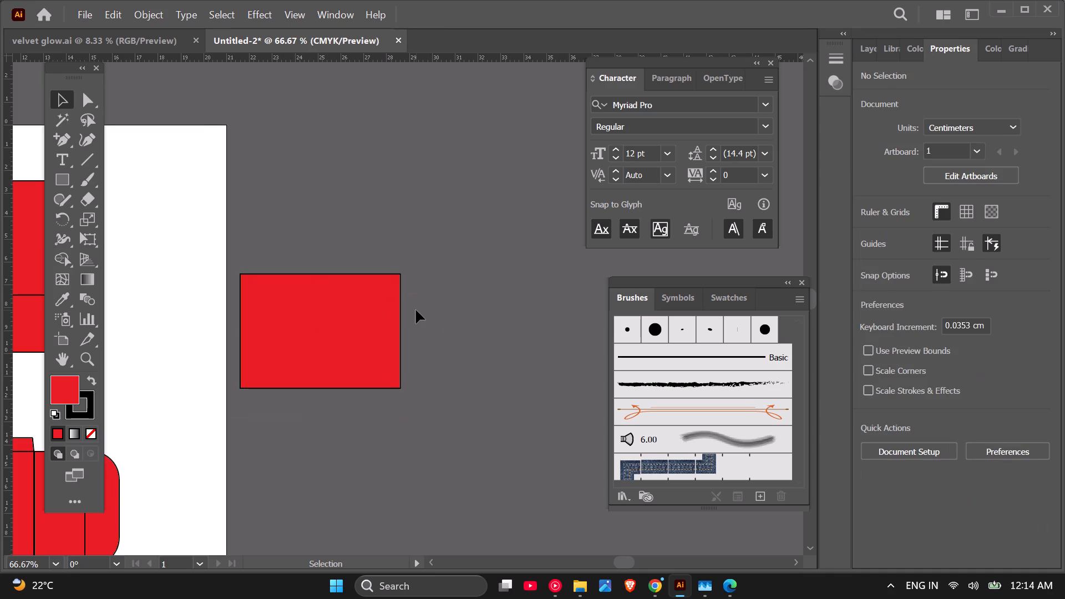
click(303, 337)
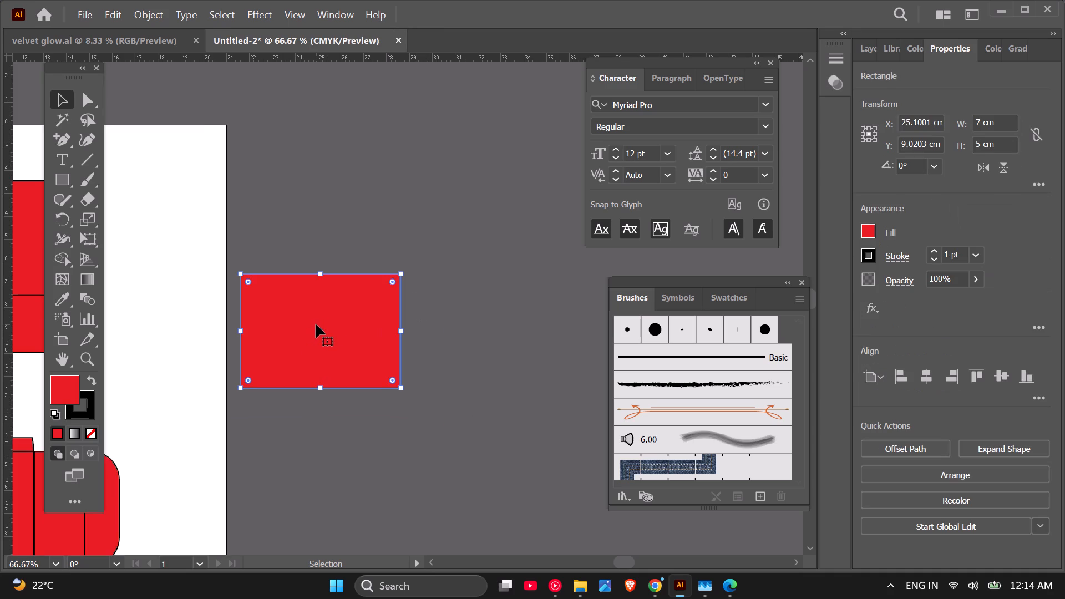
double_click(59, 383)
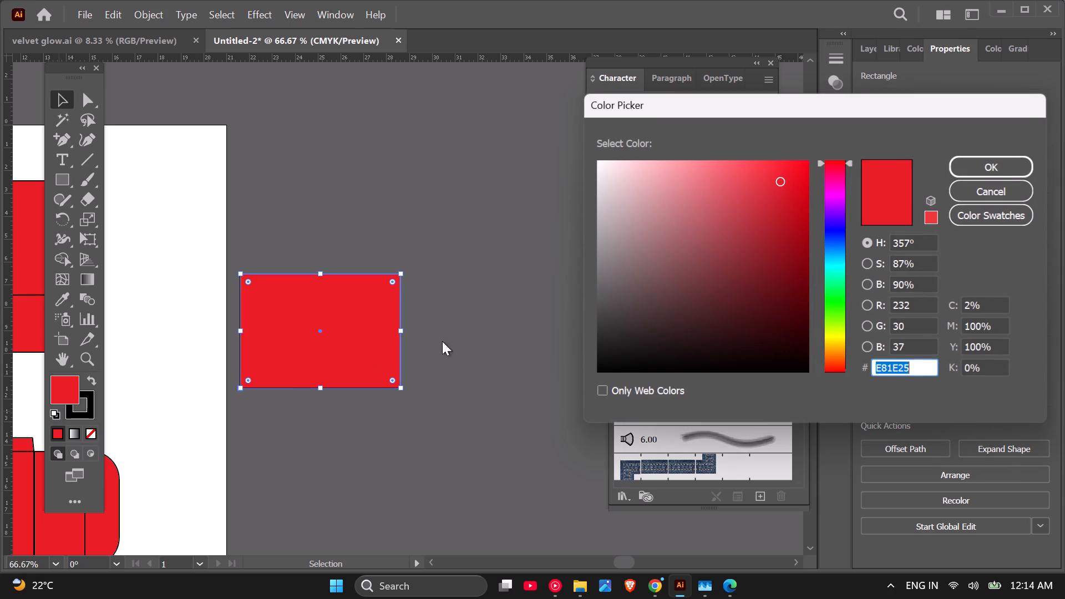
drag(840, 324, 838, 339)
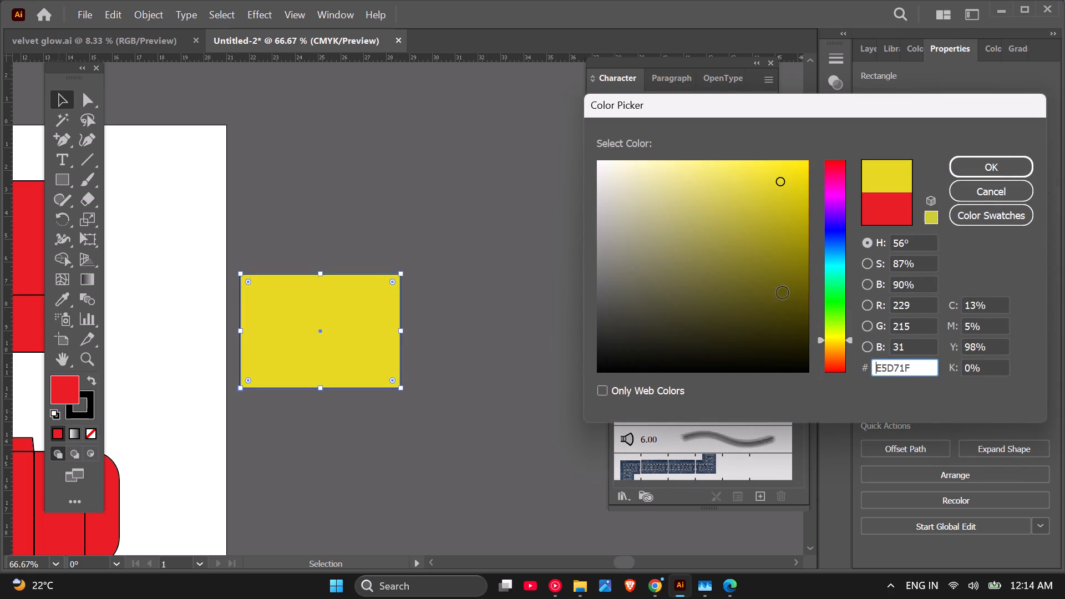
click(634, 171)
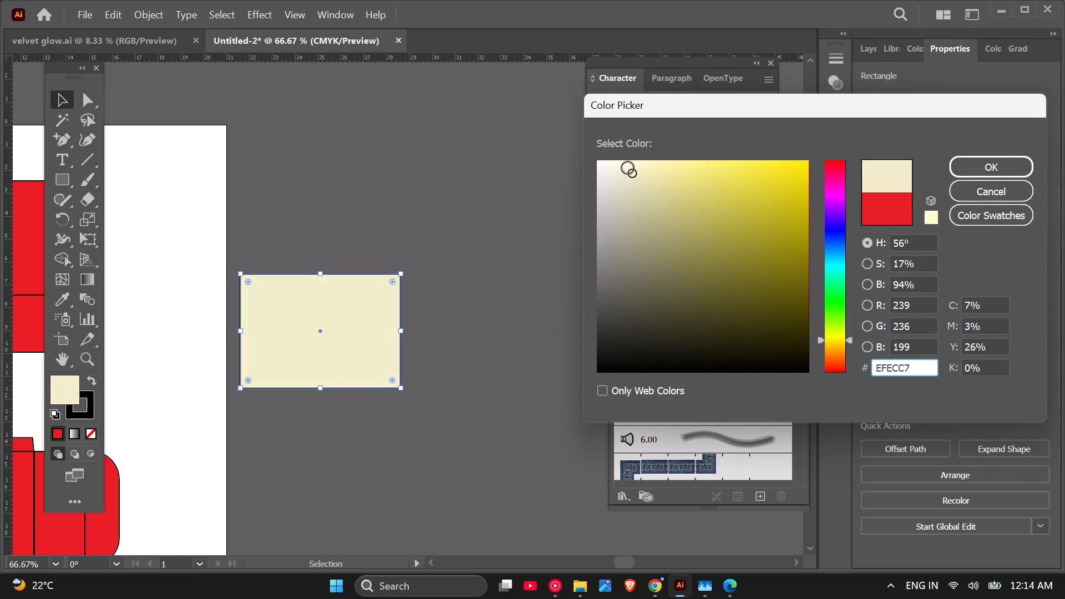
click(628, 168)
click(627, 168)
click(622, 168)
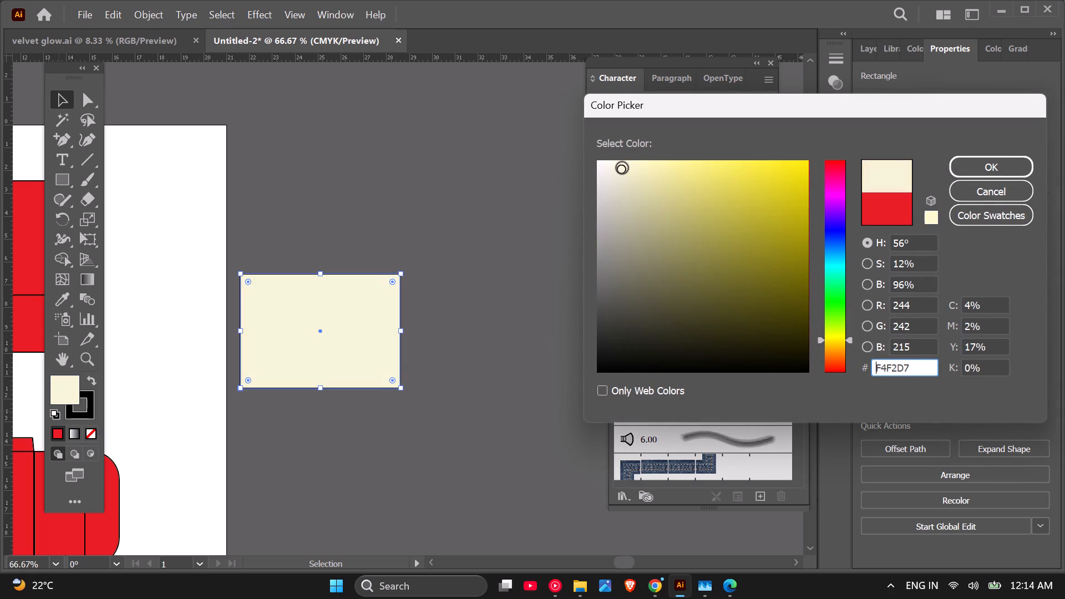
click(618, 166)
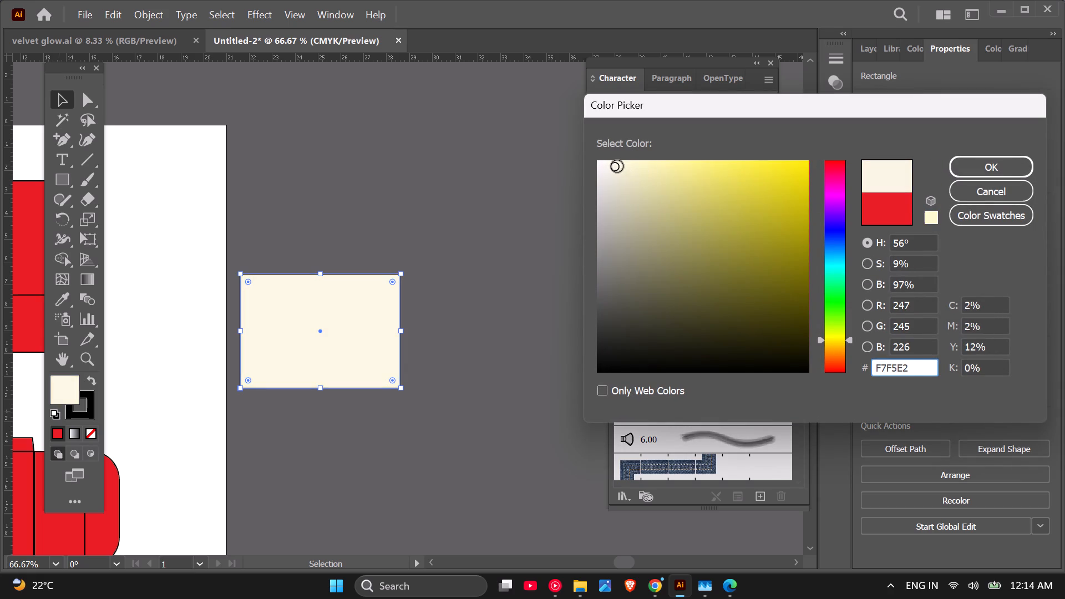
click(617, 166)
click(972, 170)
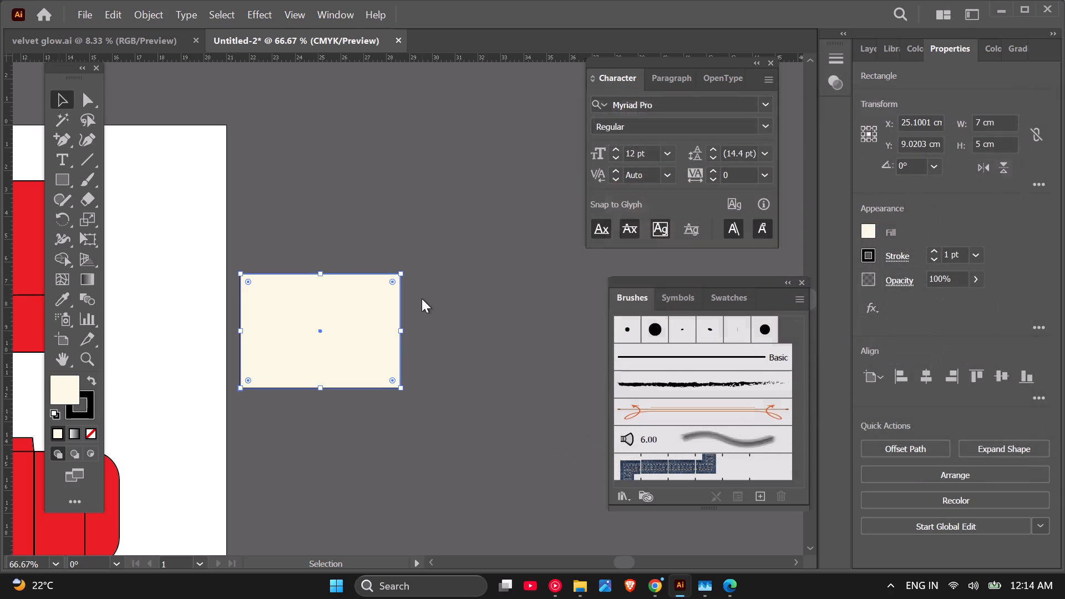
click(437, 326)
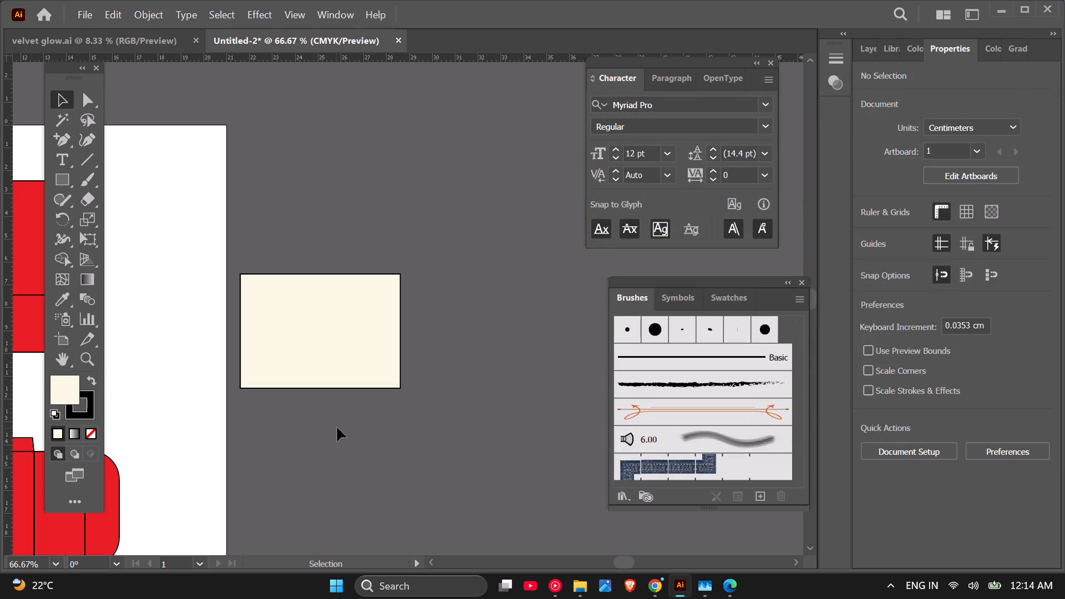
Draw a band about 7 × 1.13 cm across the full width of the cream rectangle, about 0.75 cm below its top edge.
scroll(447, 442, down, 1)
scroll(354, 414, up, 3)
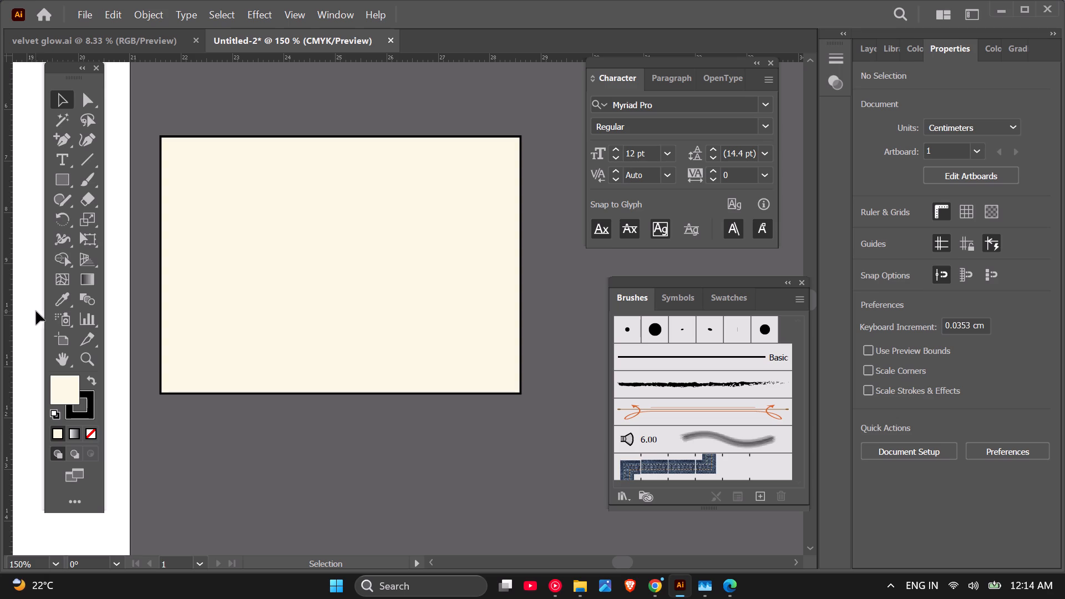
scroll(175, 272, down, 1)
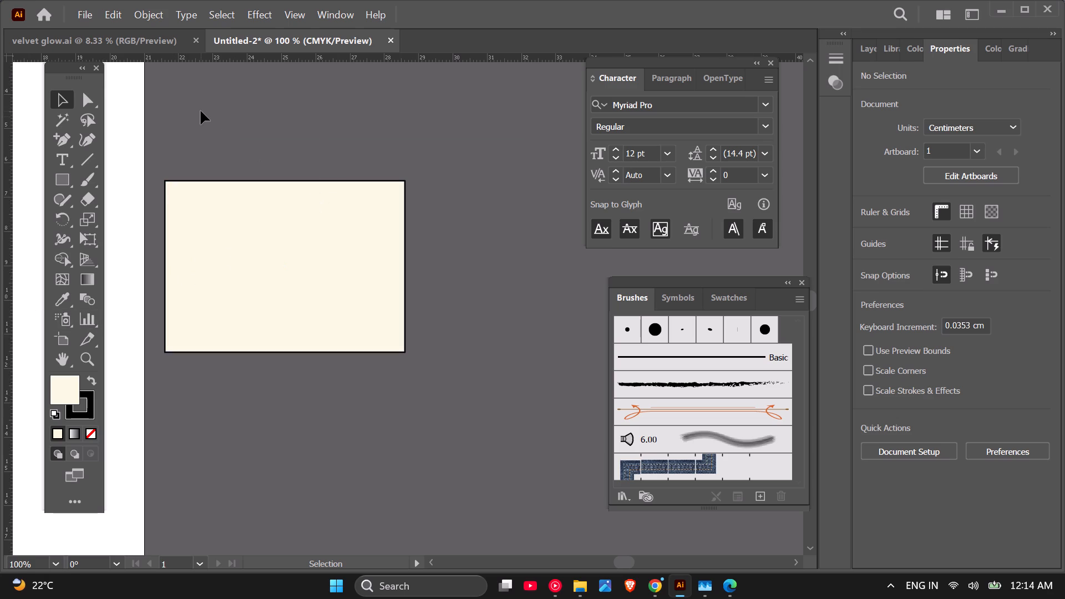
click(57, 177)
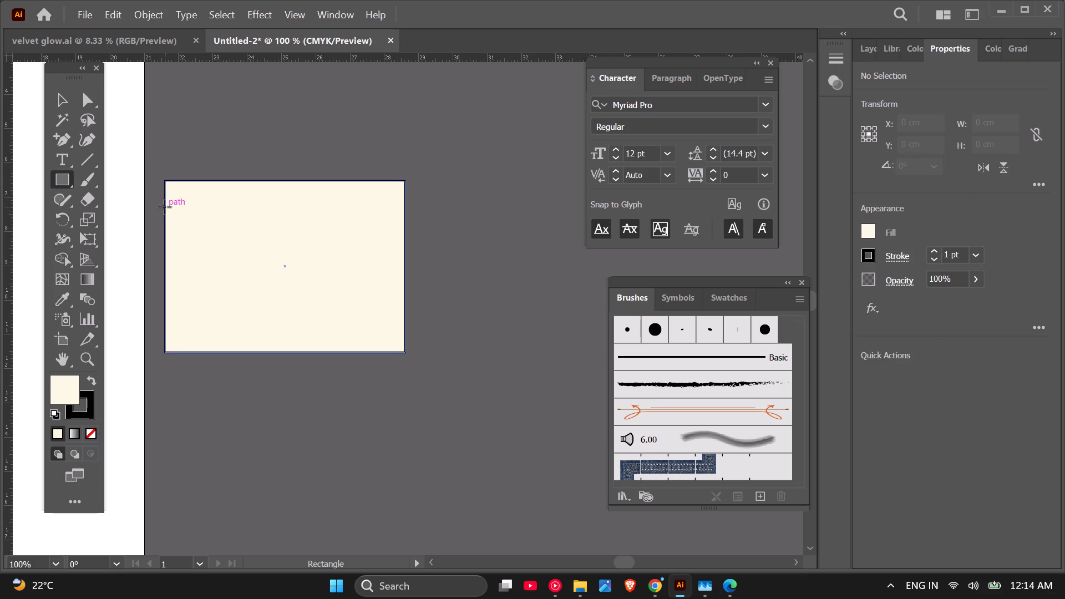
drag(164, 207, 347, 240)
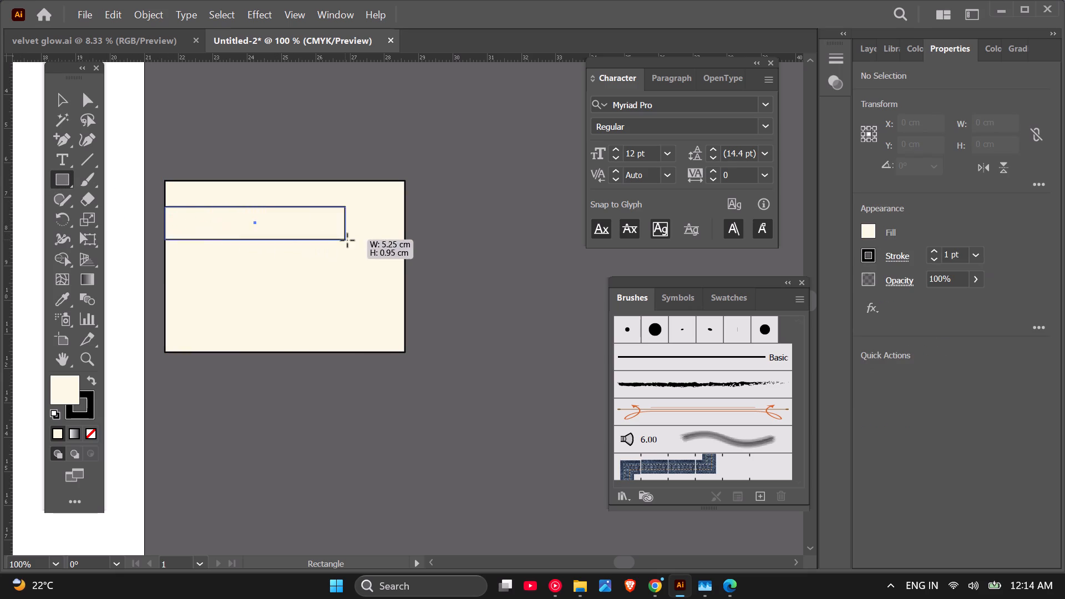
drag(347, 240, 407, 245)
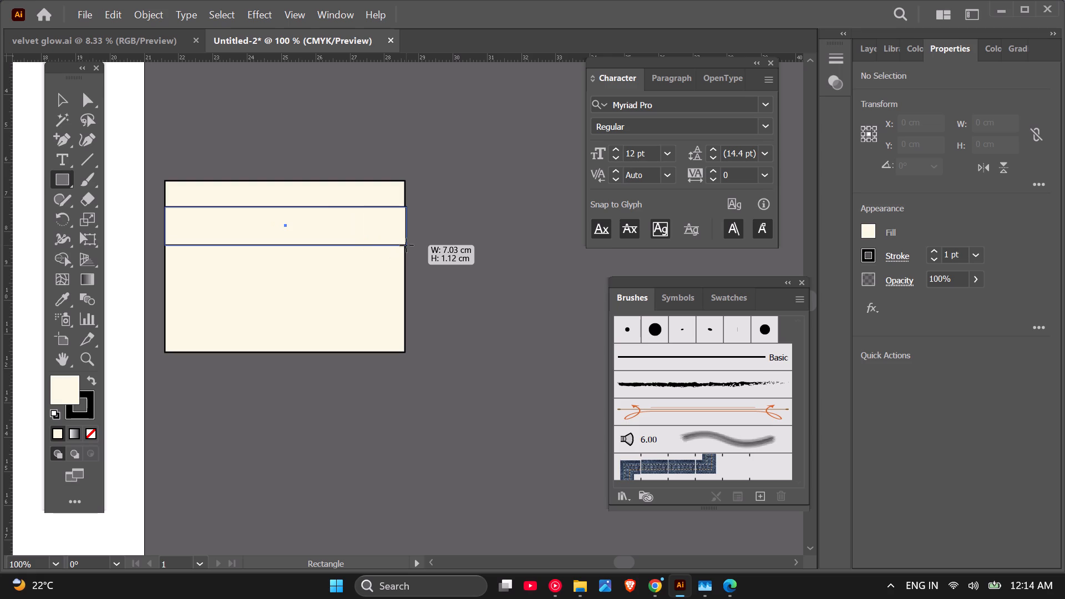
drag(407, 245, 407, 247)
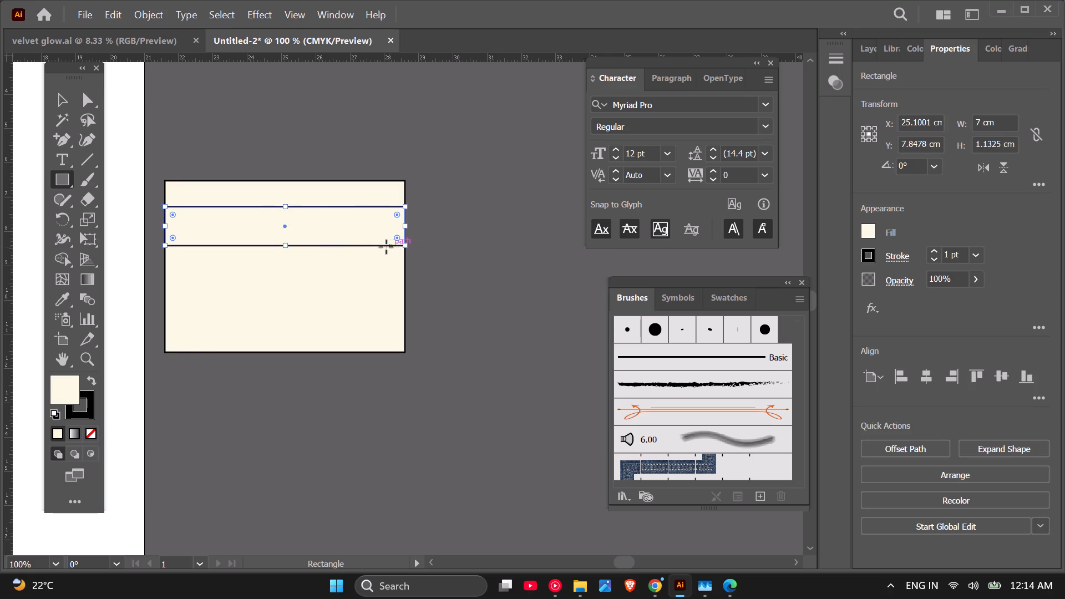
click(60, 107)
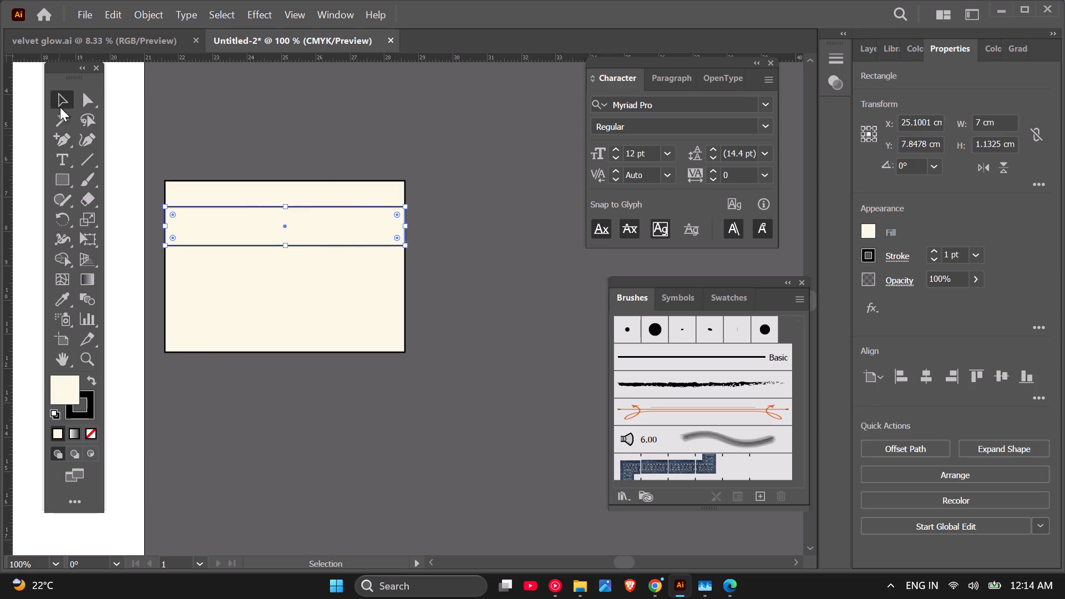
click(331, 161)
click(274, 210)
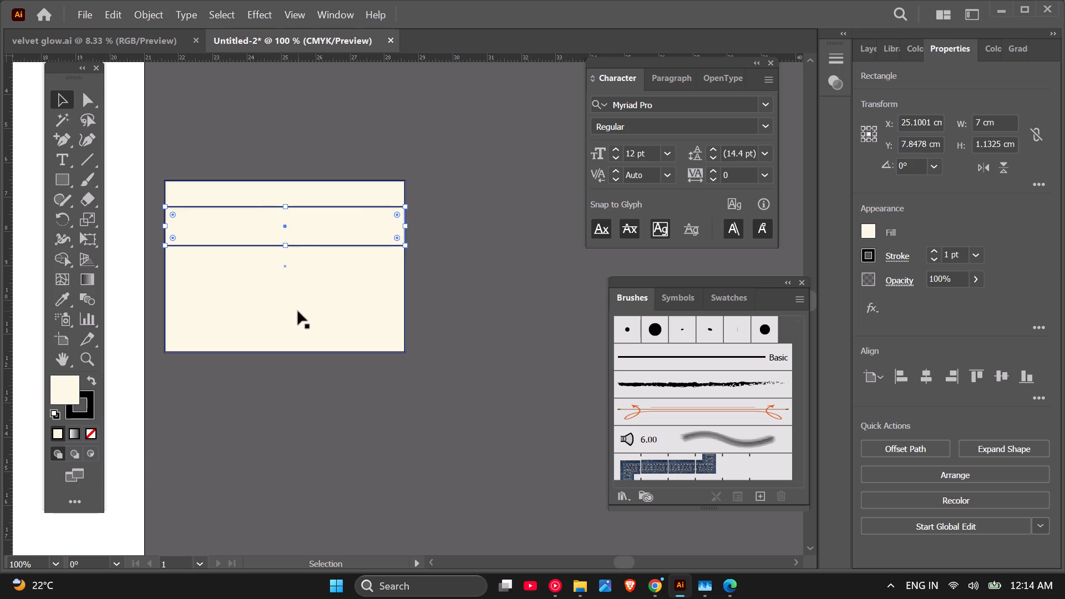
scroll(299, 237, down, 1)
click(278, 146)
Draw a rectangle about 3.37 × 1.13 cm inside the band, starting about 0.95 cm from its left end.
scroll(237, 203, up, 1)
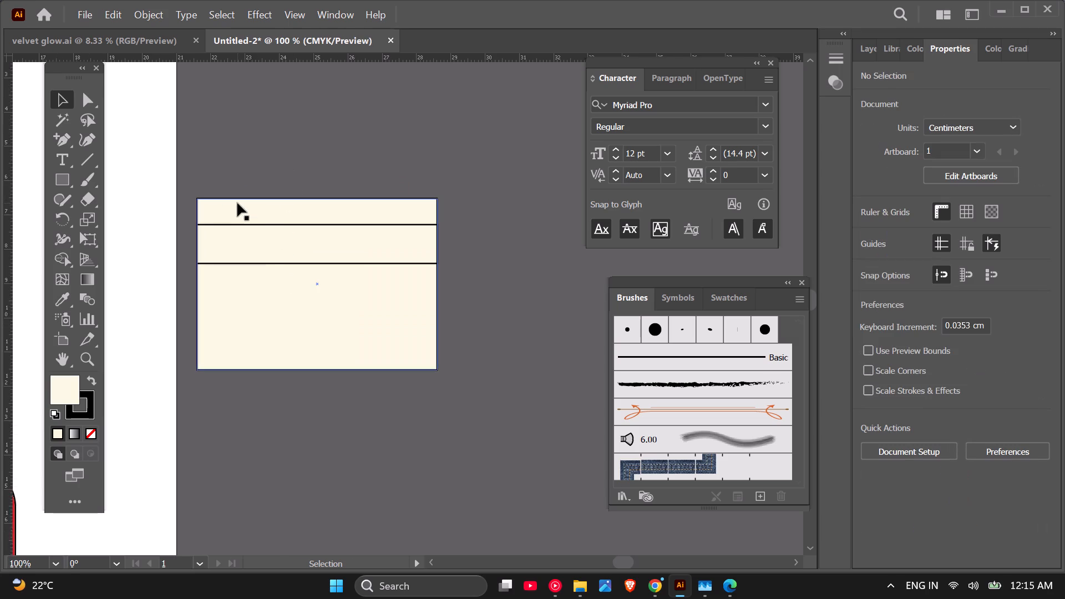
click(70, 182)
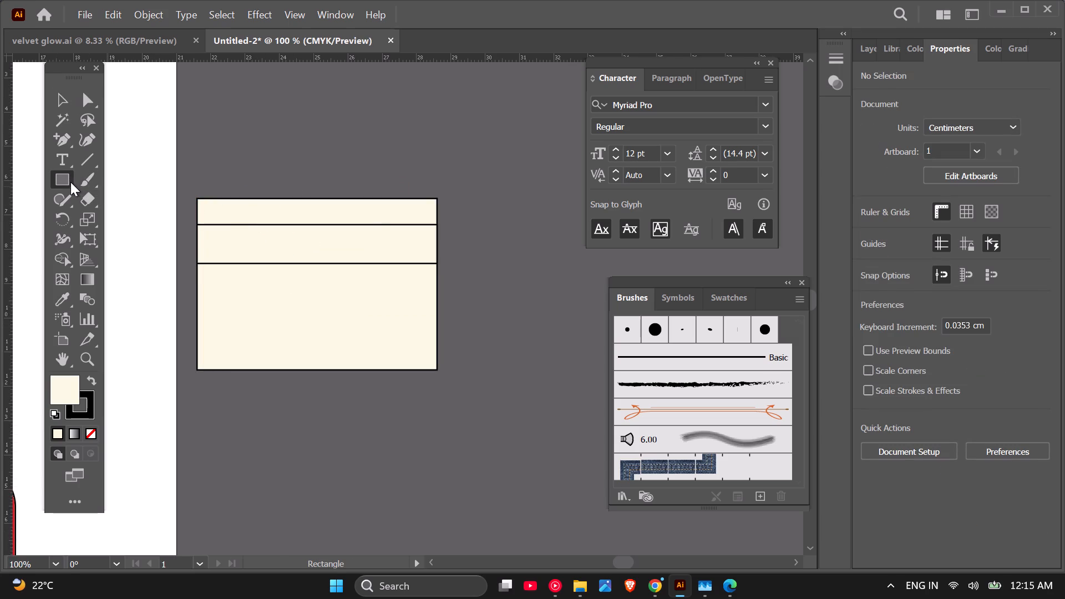
drag(230, 225, 336, 265)
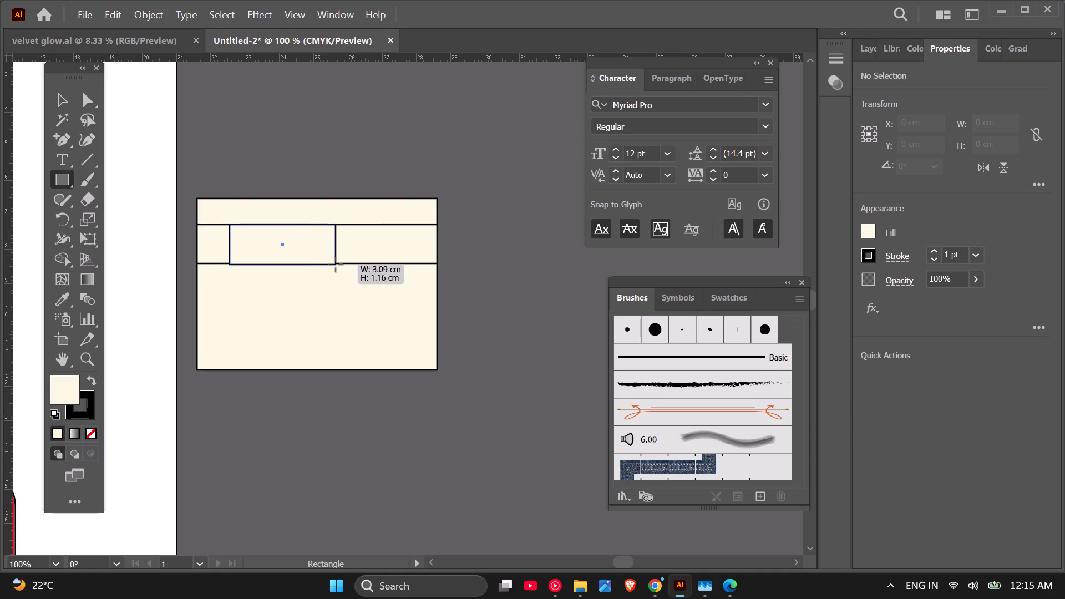
drag(336, 265, 346, 263)
Fill the rectangle drawn inside the band with dark green, hex 104910.
click(72, 386)
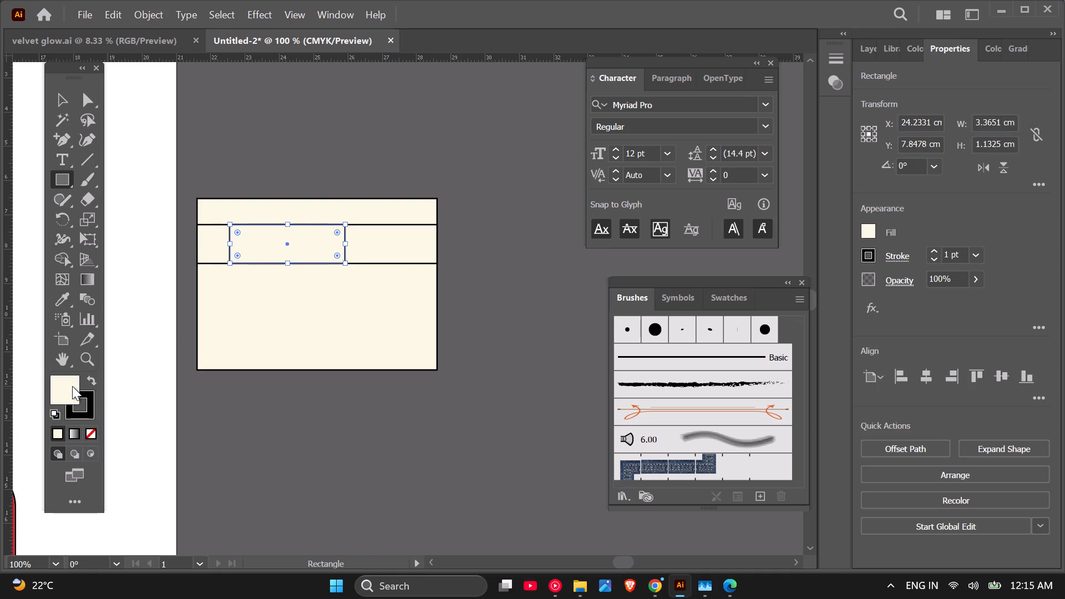
click(72, 386)
double_click(73, 382)
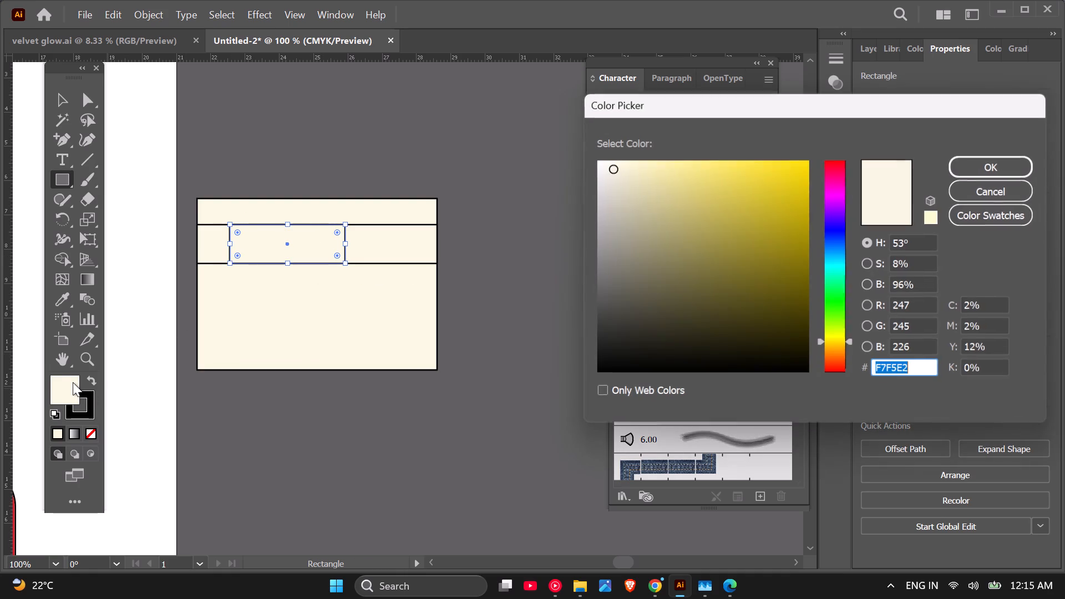
drag(830, 286, 831, 312)
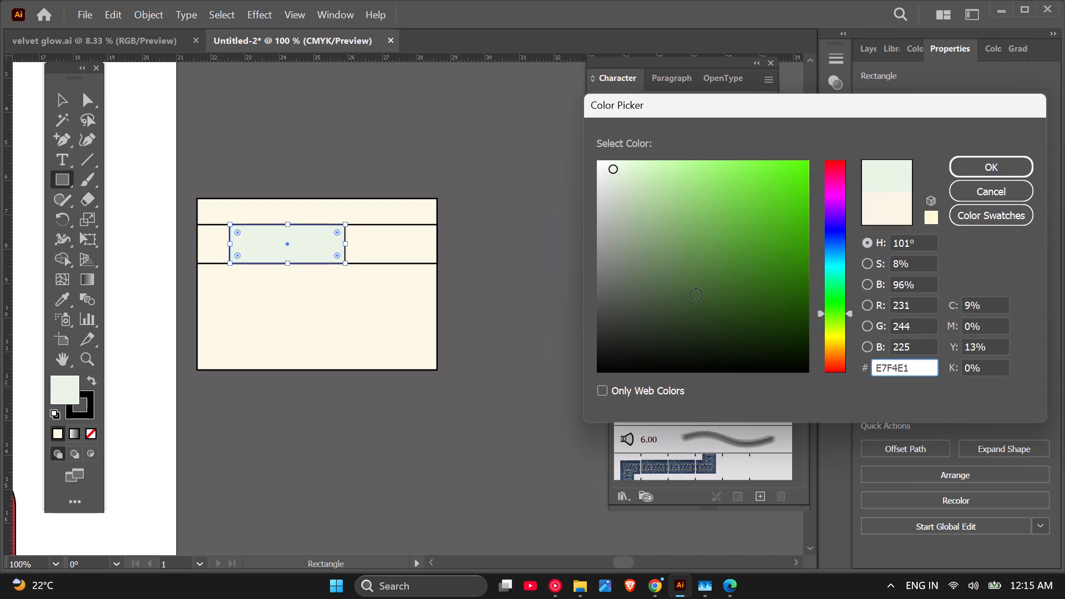
click(685, 308)
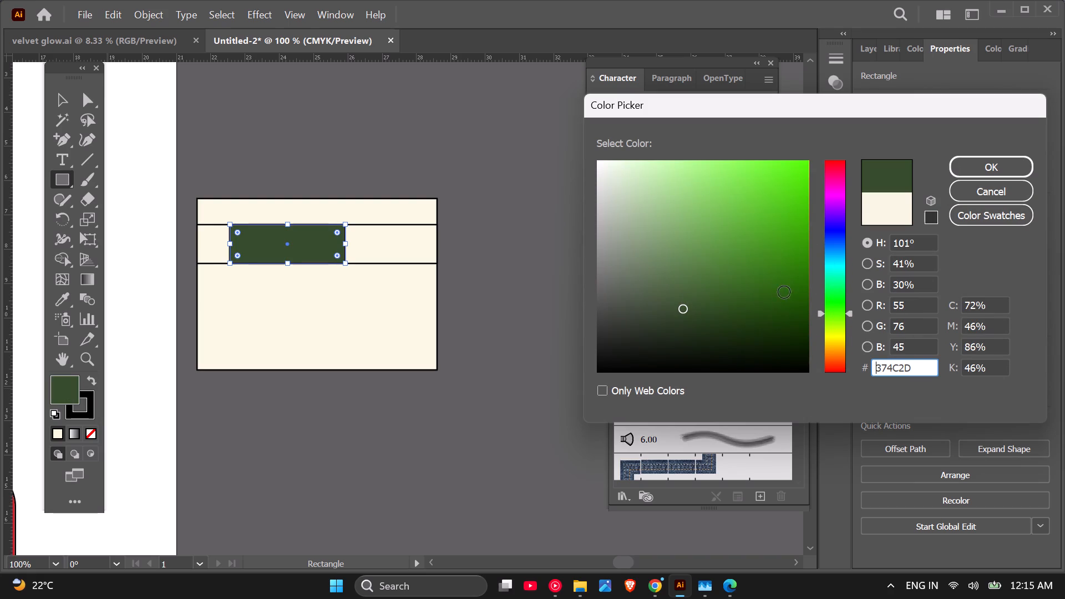
click(830, 307)
click(736, 317)
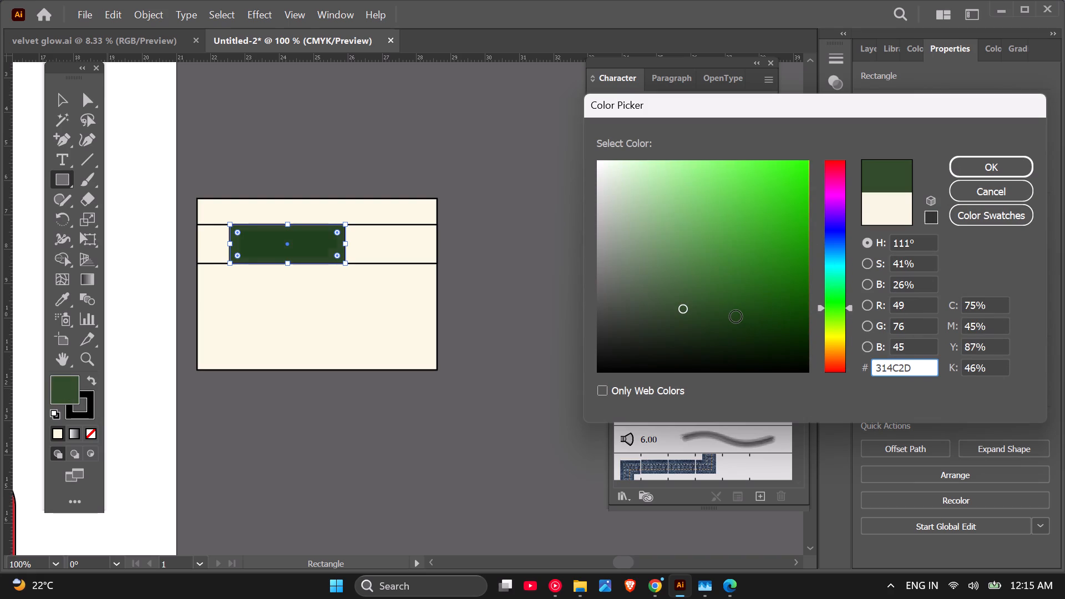
click(763, 311)
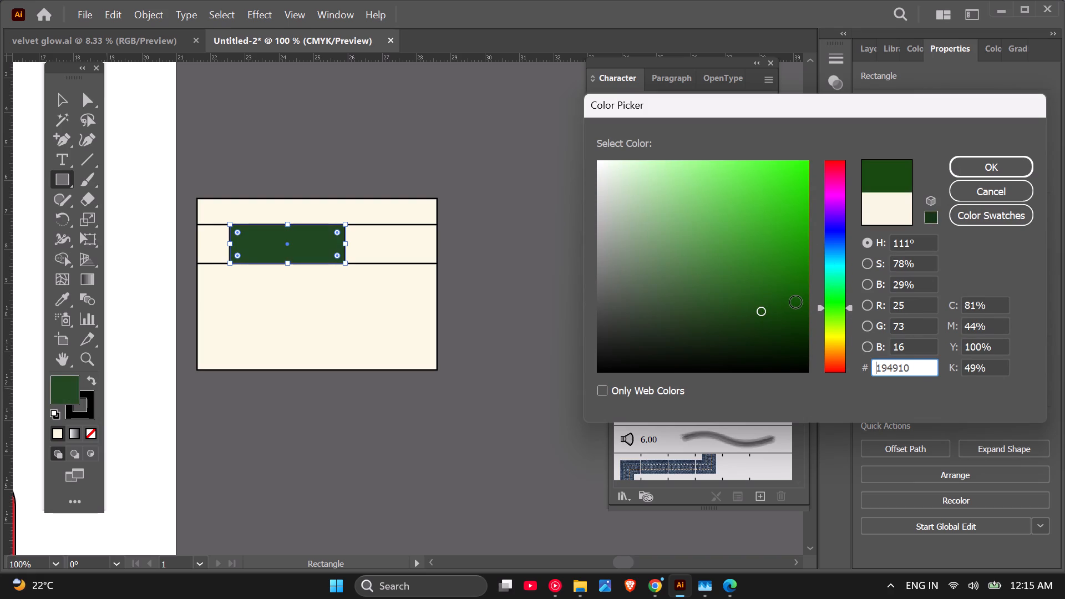
click(839, 296)
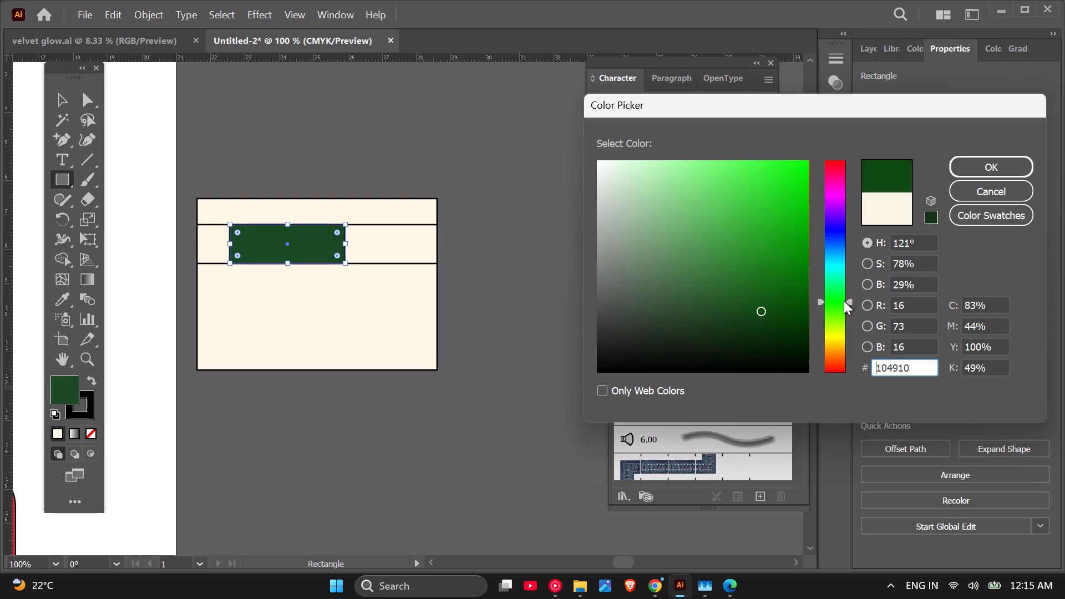
click(993, 165)
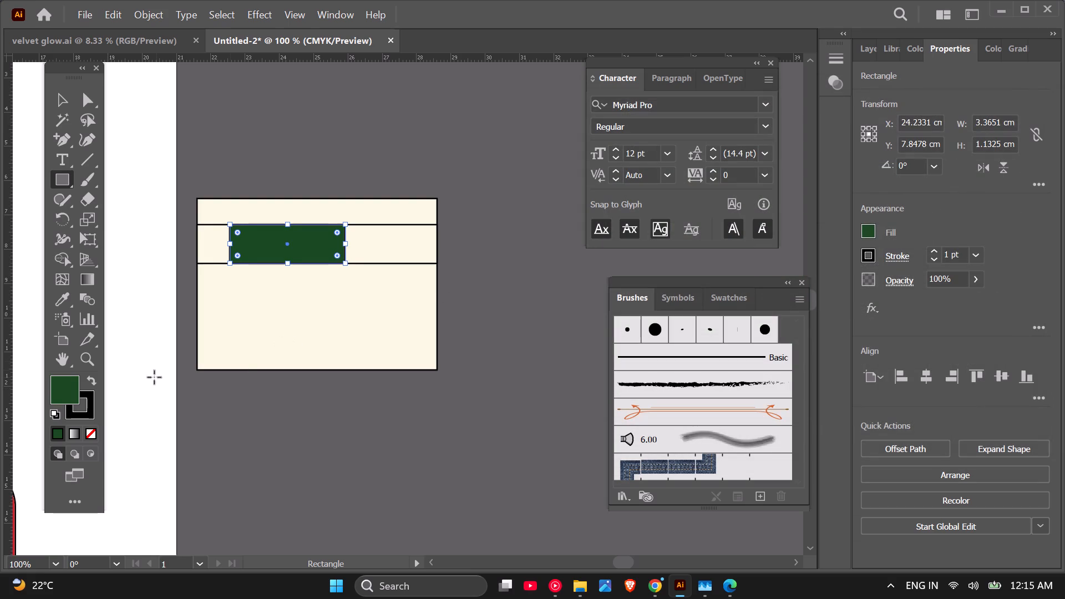
Remove the outline from the dark green rectangle and deselect it.
click(90, 405)
click(90, 403)
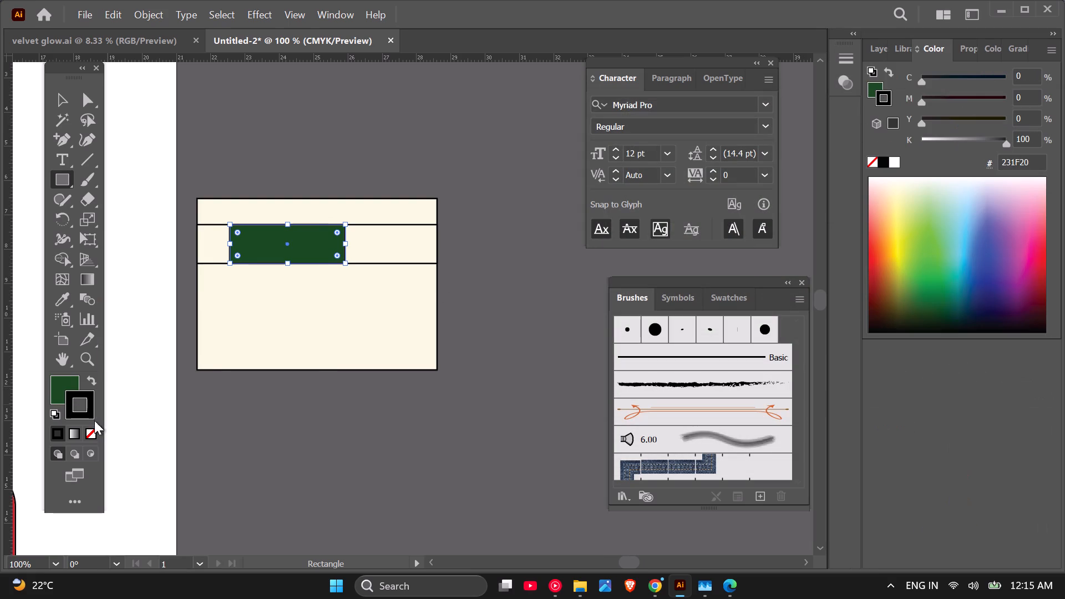
click(93, 433)
click(231, 432)
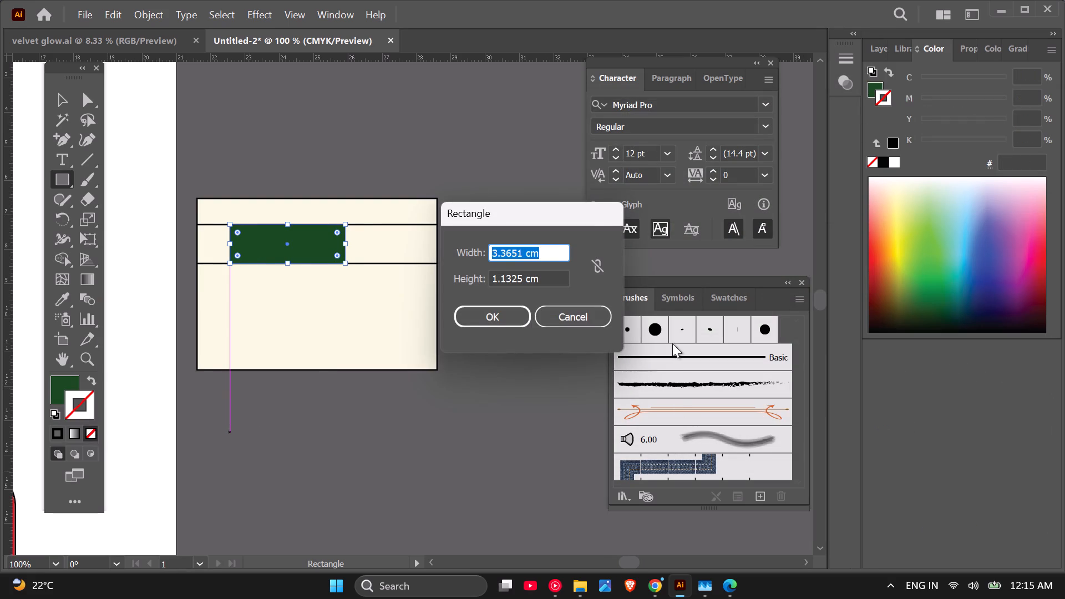
click(592, 309)
click(73, 100)
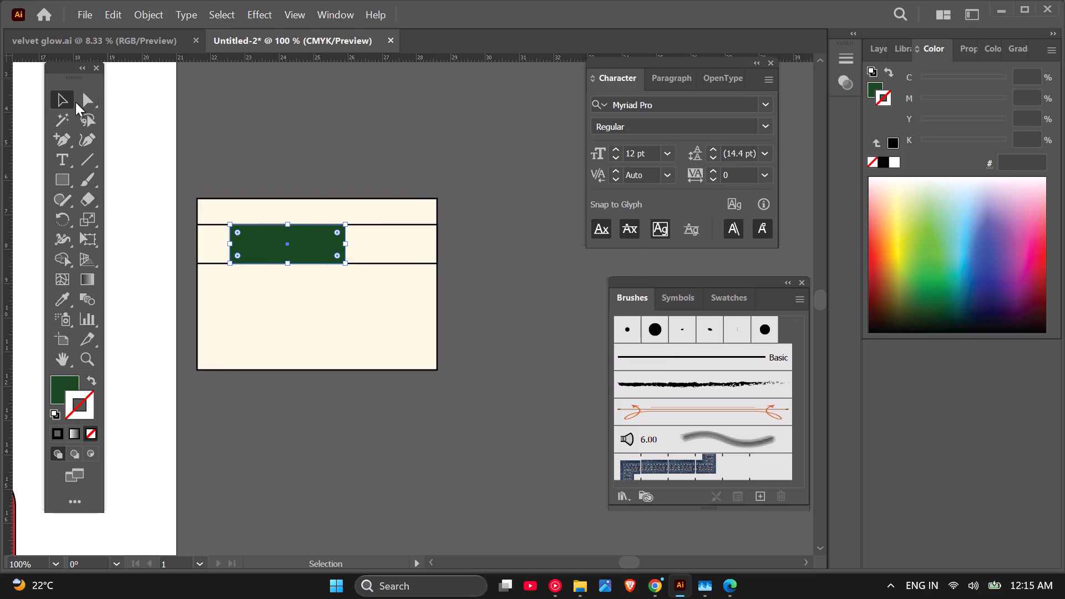
click(148, 155)
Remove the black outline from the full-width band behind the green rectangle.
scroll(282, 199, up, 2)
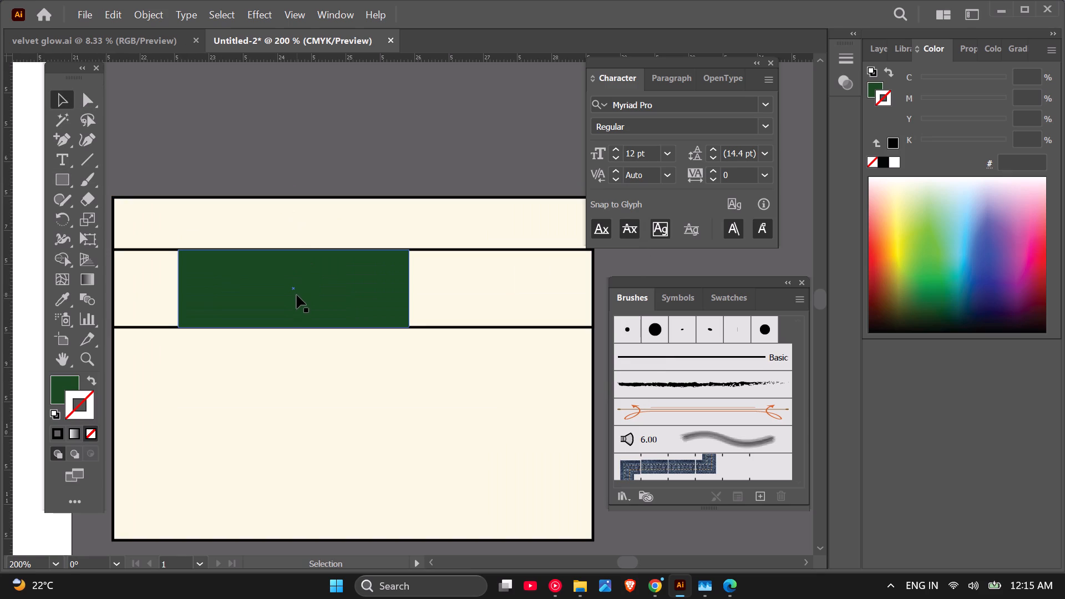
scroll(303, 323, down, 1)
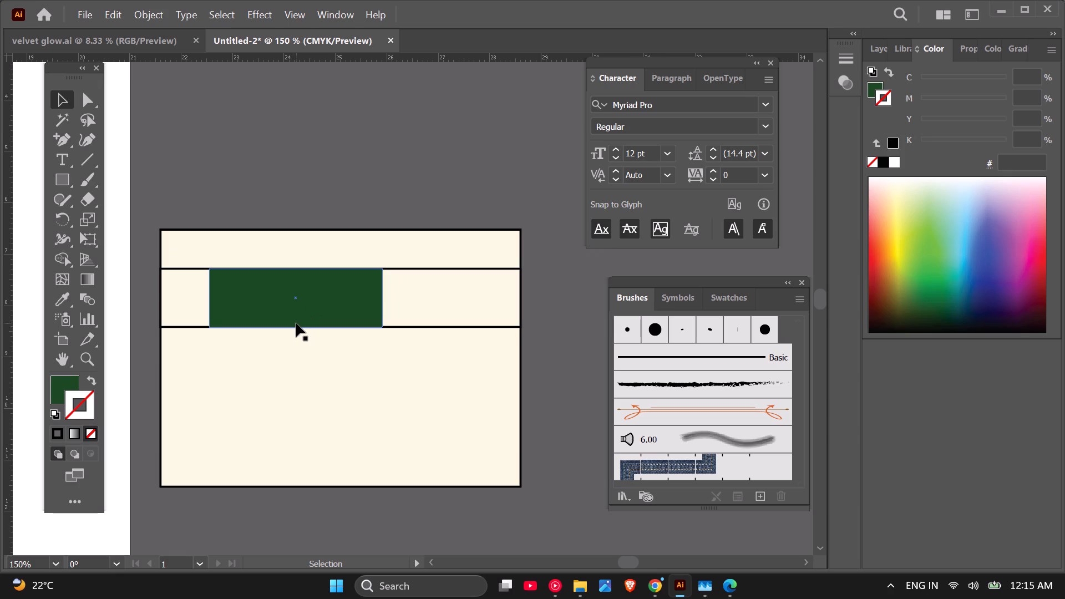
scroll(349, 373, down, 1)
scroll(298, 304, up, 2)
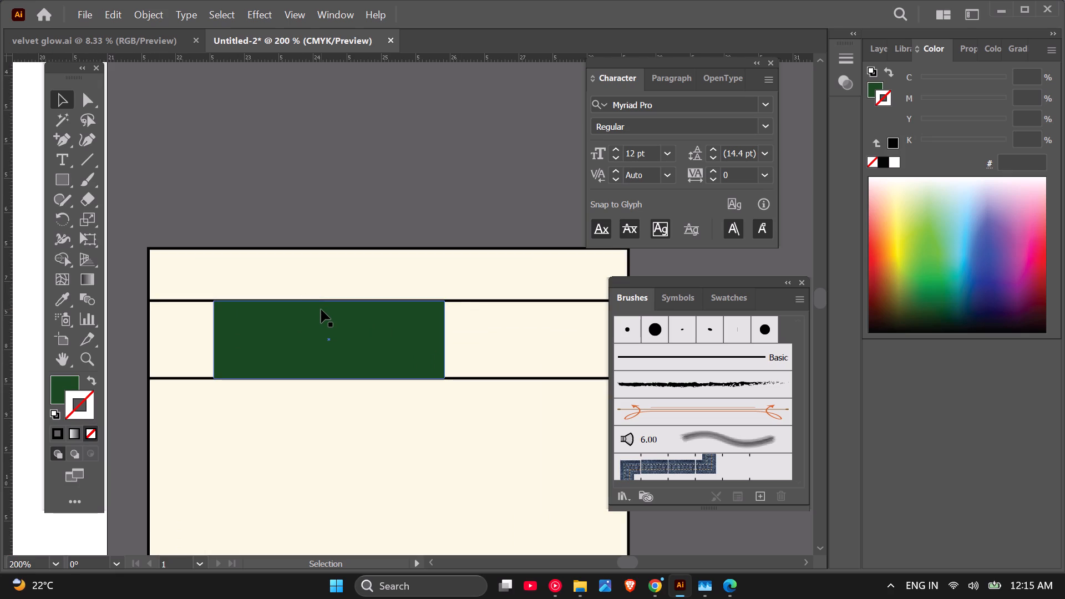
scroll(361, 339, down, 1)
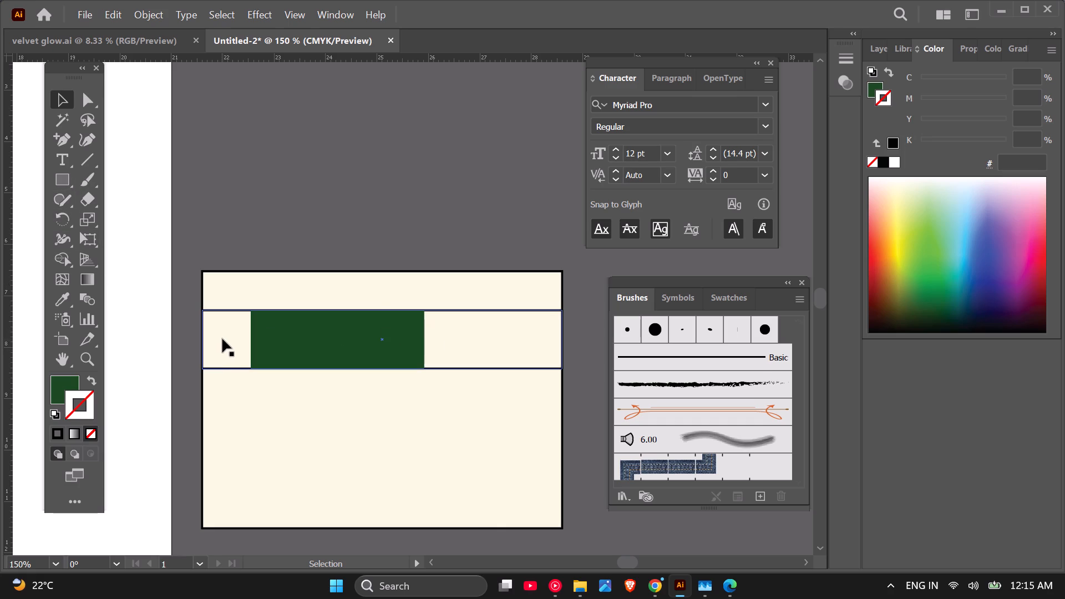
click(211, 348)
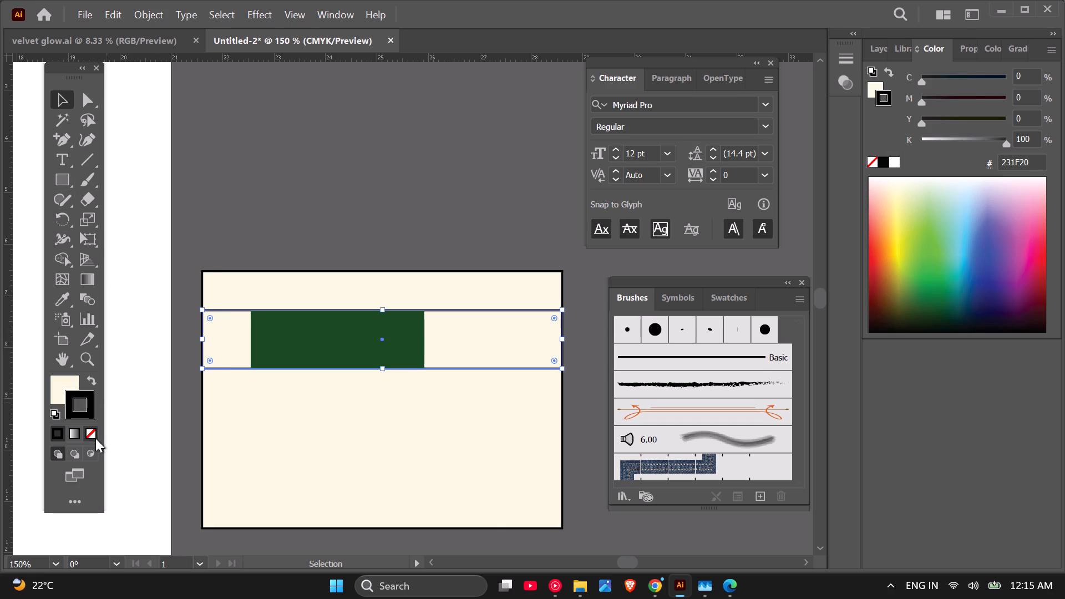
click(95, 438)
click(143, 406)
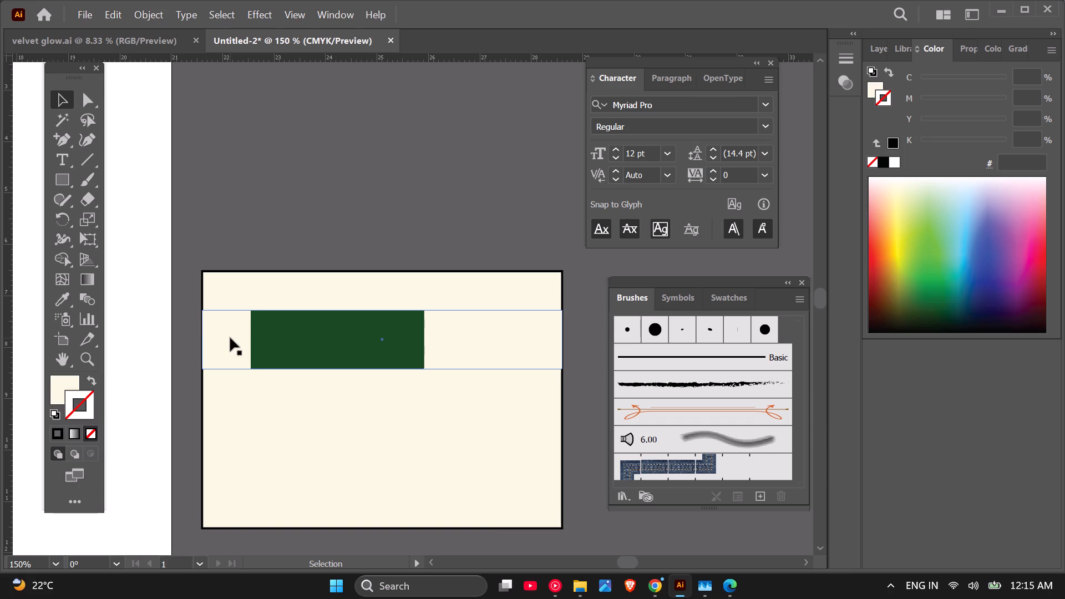
Give the full-width band a bright yellow fill, hex EAE71A, by swapping its fill and stroke colours.
click(230, 338)
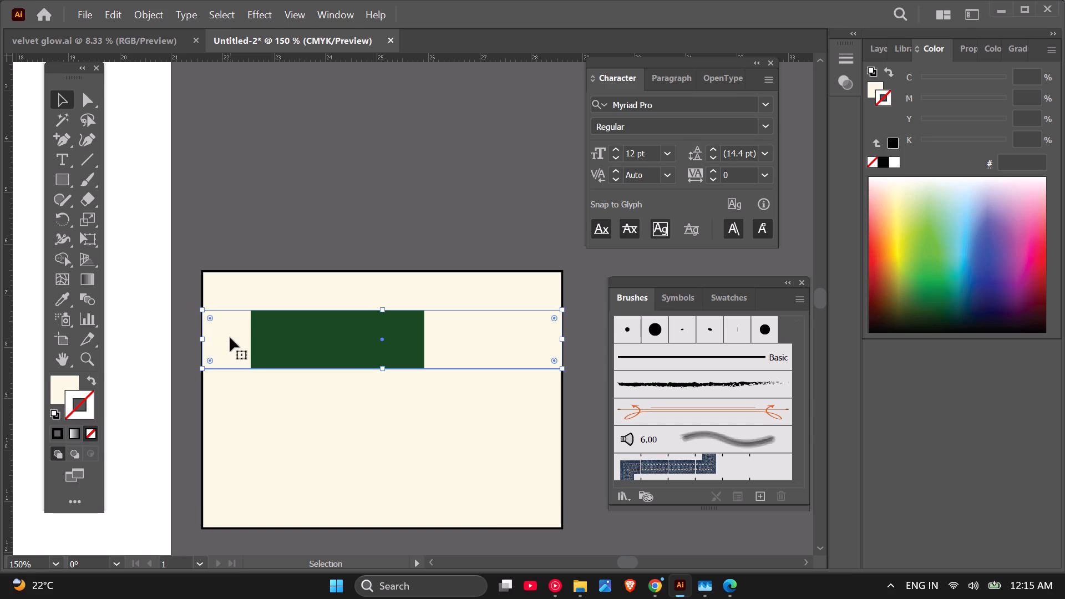
click(898, 255)
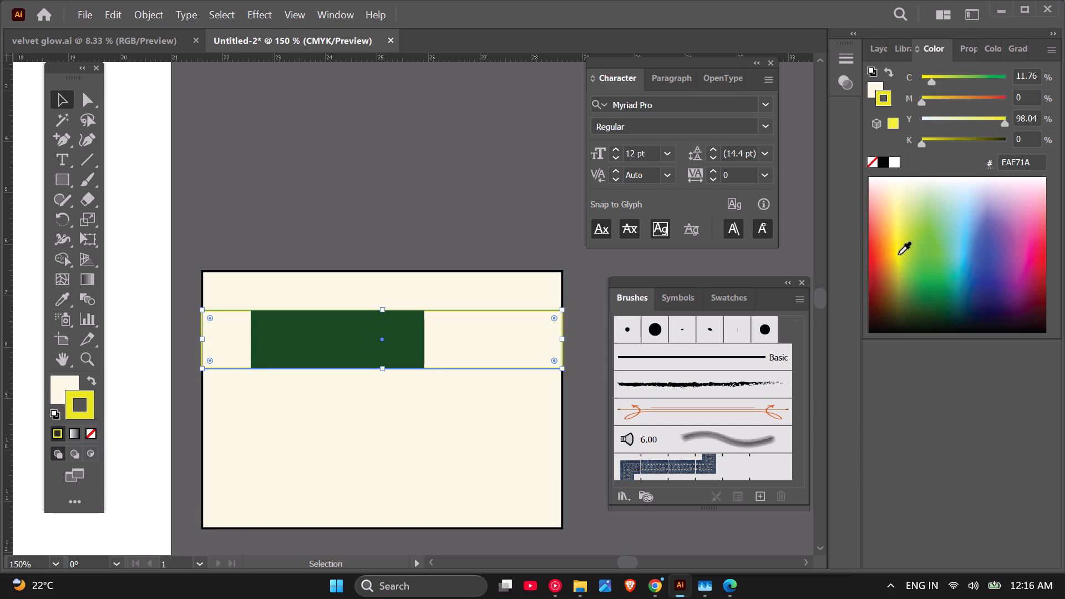
click(94, 382)
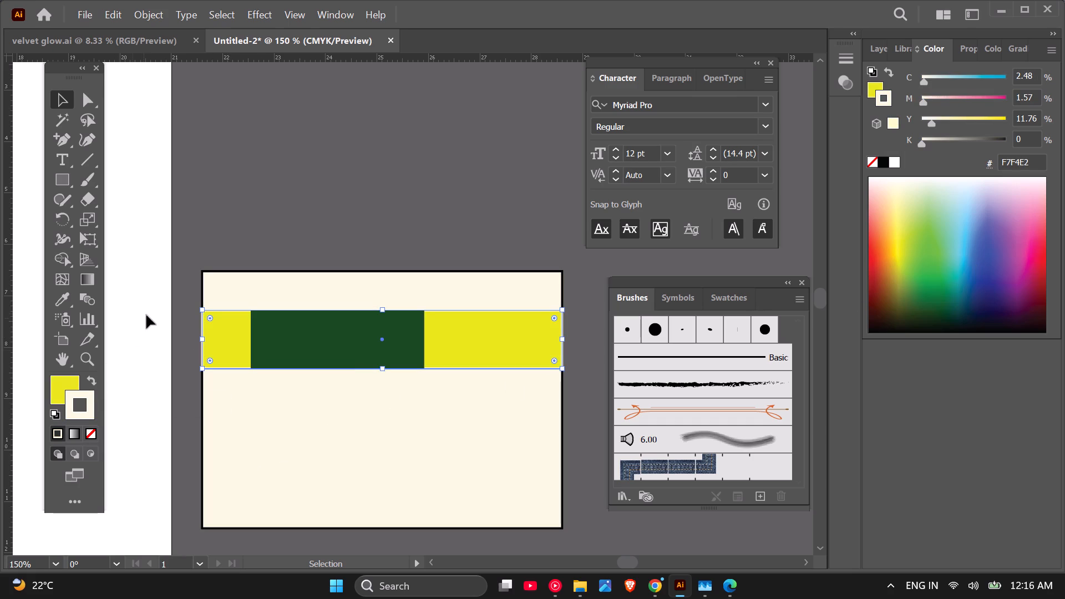
click(153, 298)
Remove the cream outline from the yellow band.
click(95, 409)
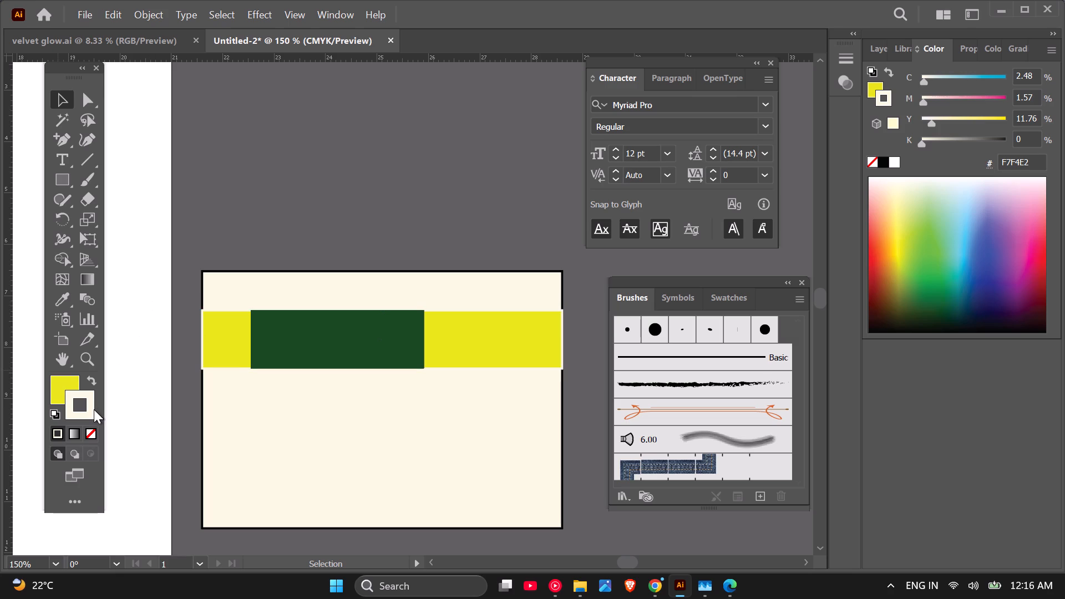
click(94, 409)
click(97, 428)
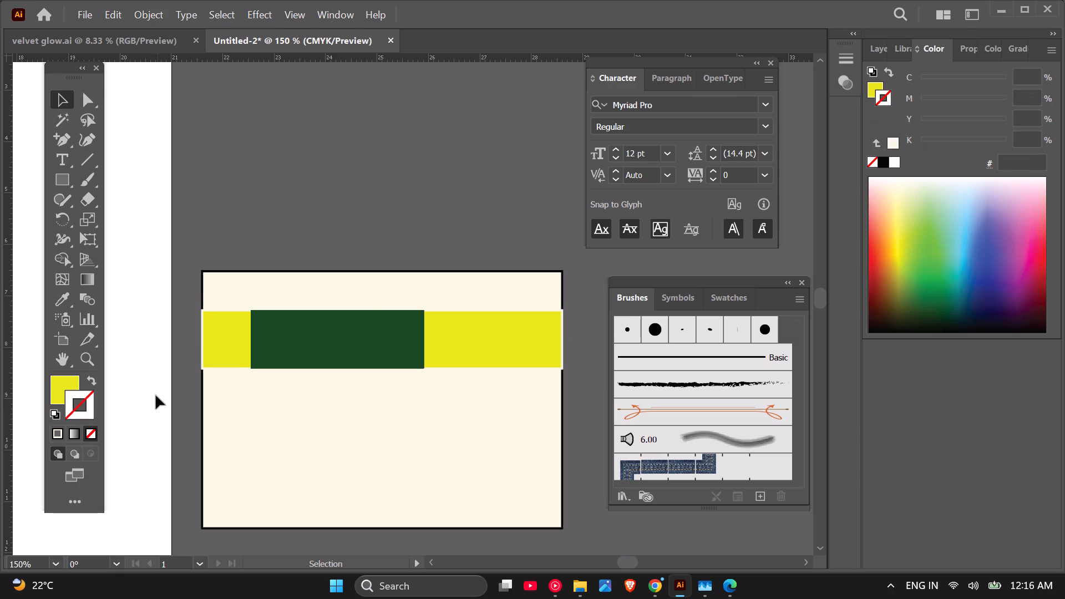
click(121, 414)
click(220, 345)
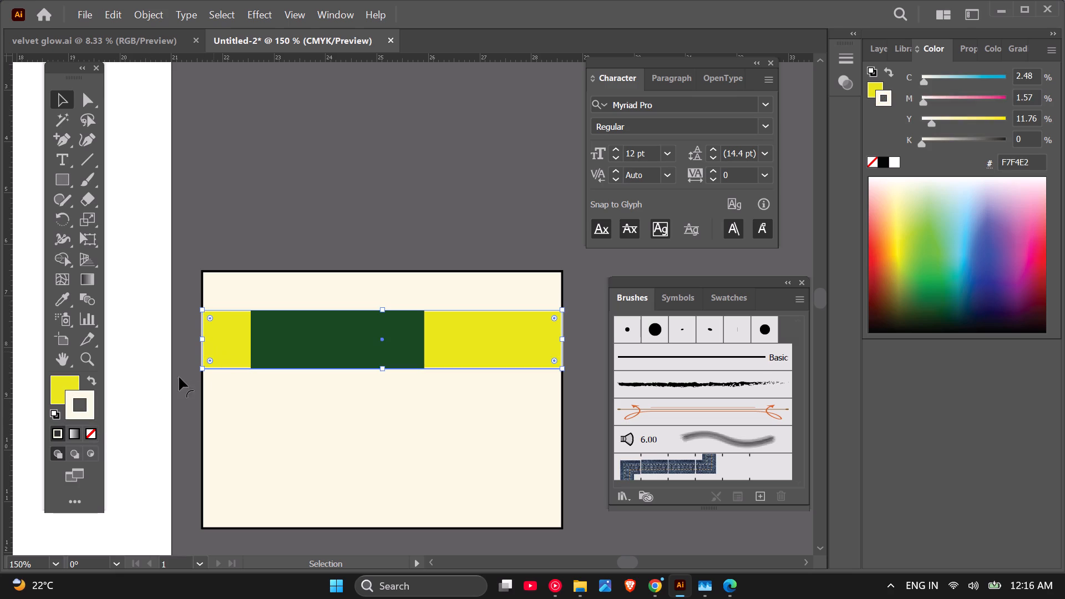
click(94, 430)
click(156, 397)
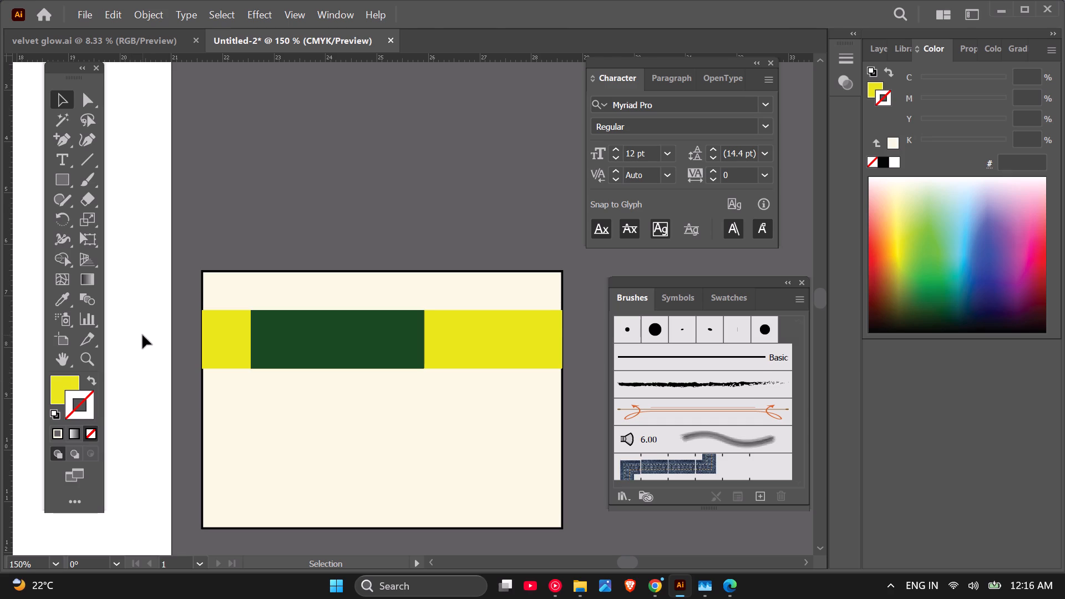
Remove the black outline from the large cream rectangle.
scroll(143, 335, down, 1)
click(221, 296)
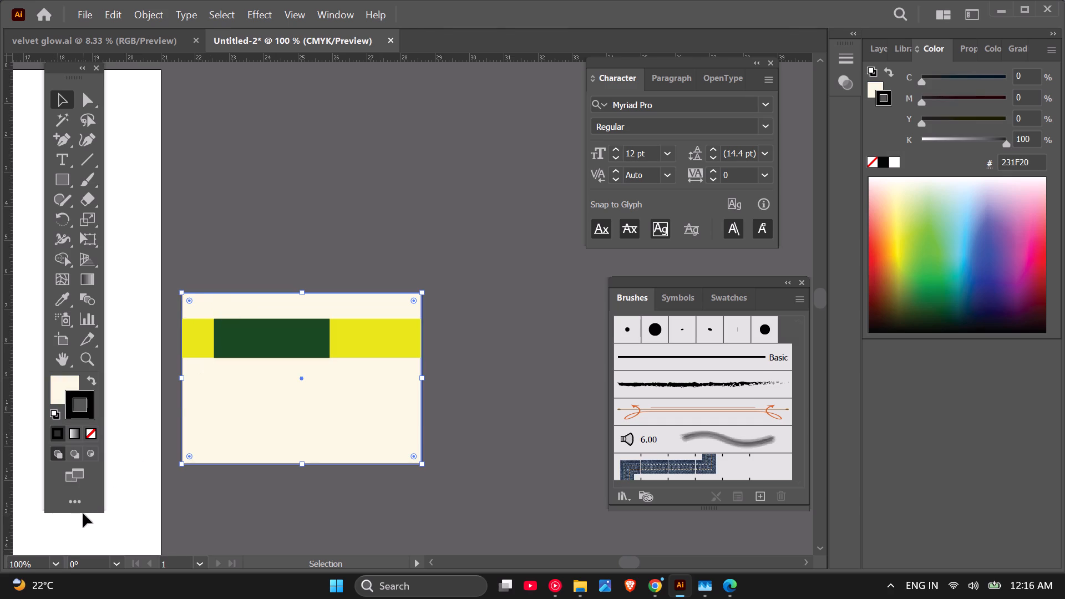
click(93, 432)
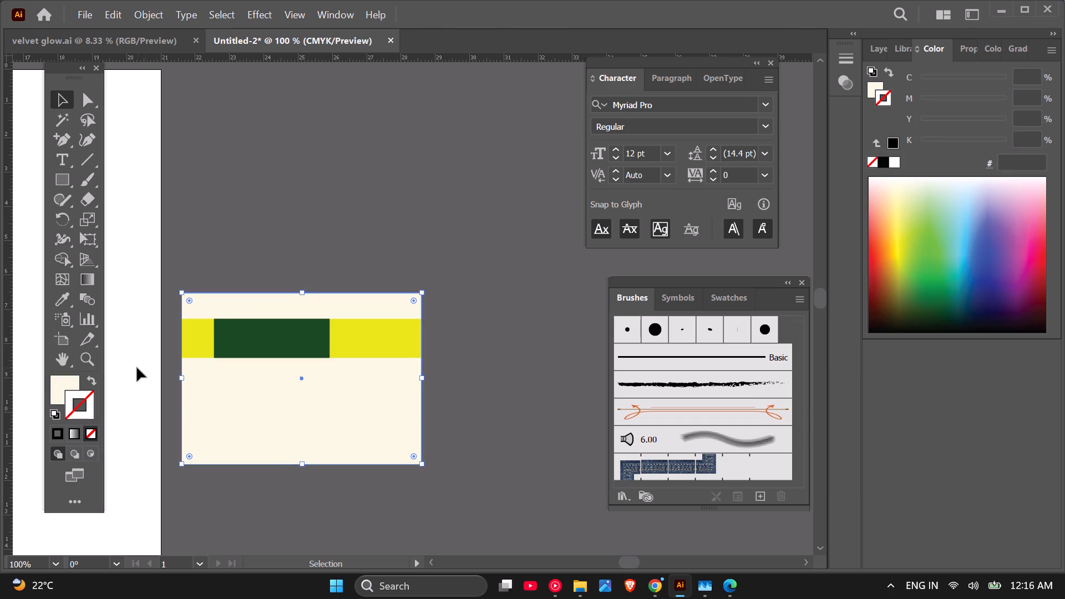
click(137, 368)
Add the text "Lidex" in 12 pt Myriad Pro over the upper part of the dark green rectangle.
scroll(268, 347, up, 2)
scroll(298, 352, down, 2)
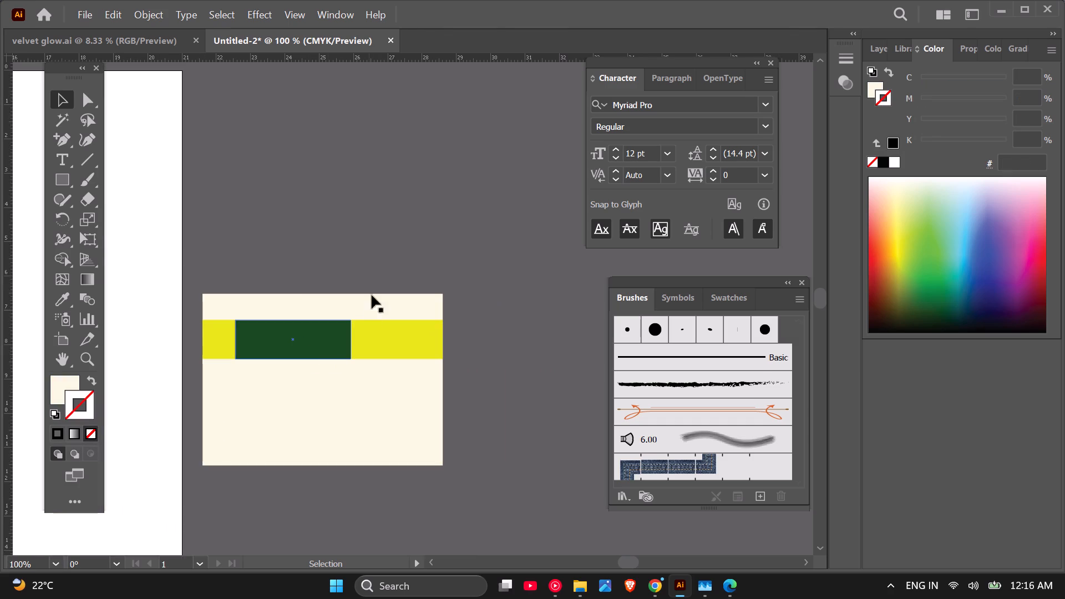
click(374, 235)
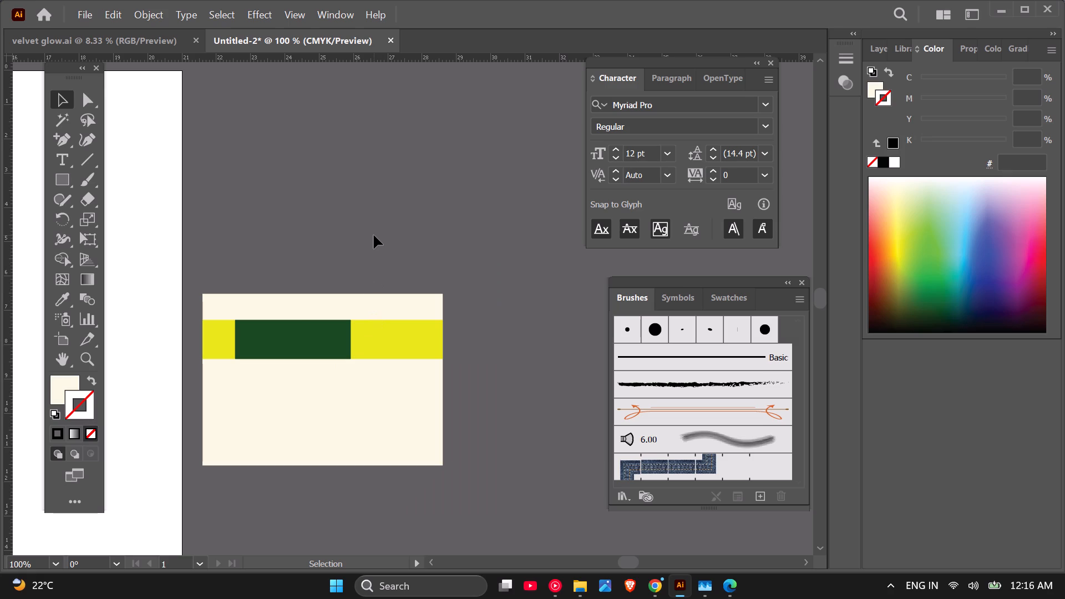
scroll(301, 324, up, 1)
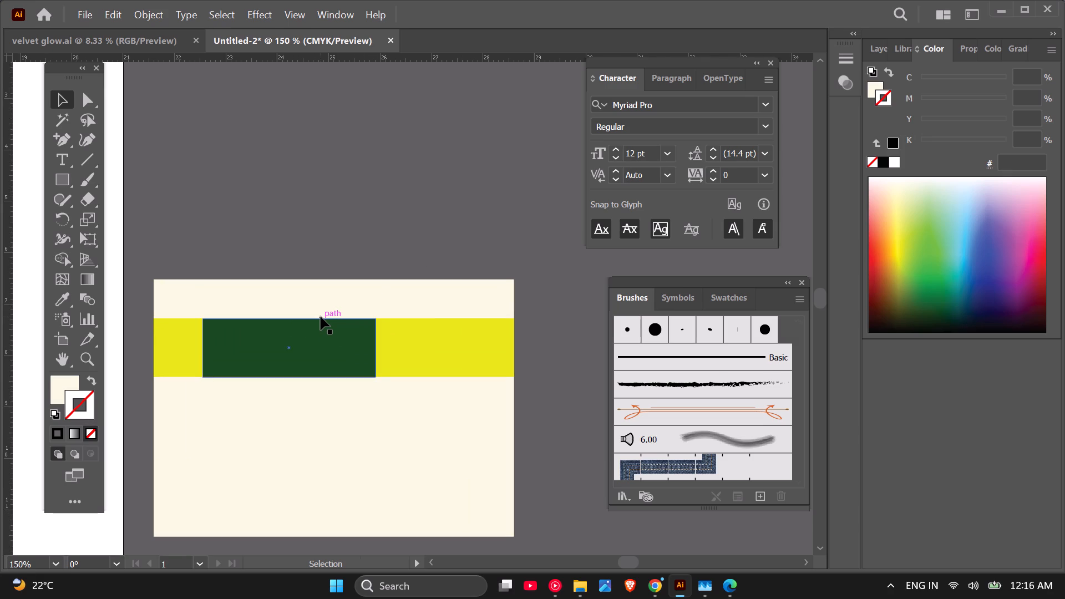
scroll(321, 317, down, 1)
scroll(279, 374, up, 1)
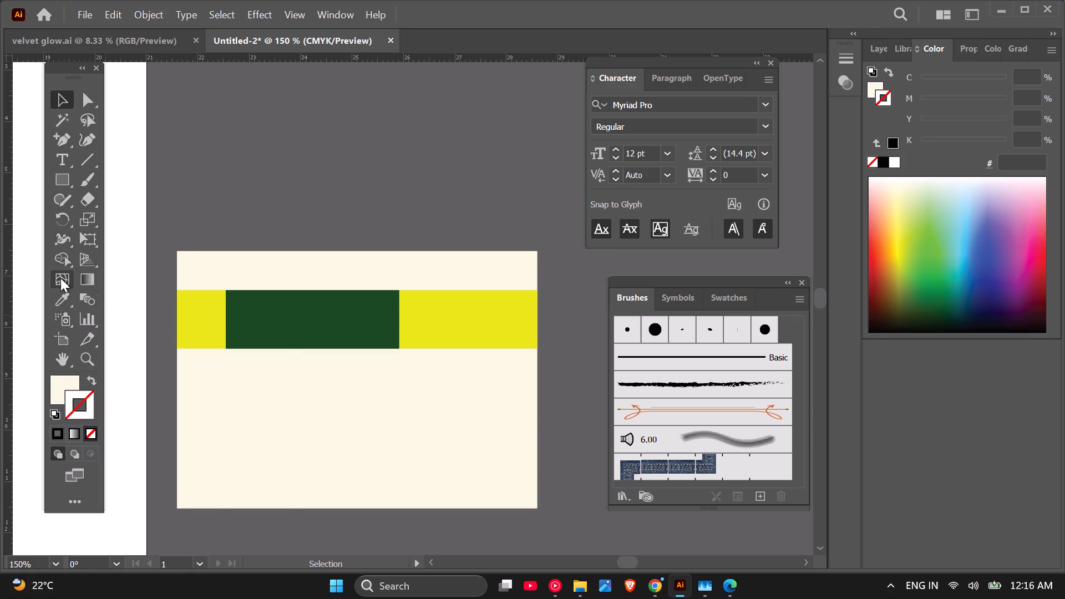
click(63, 156)
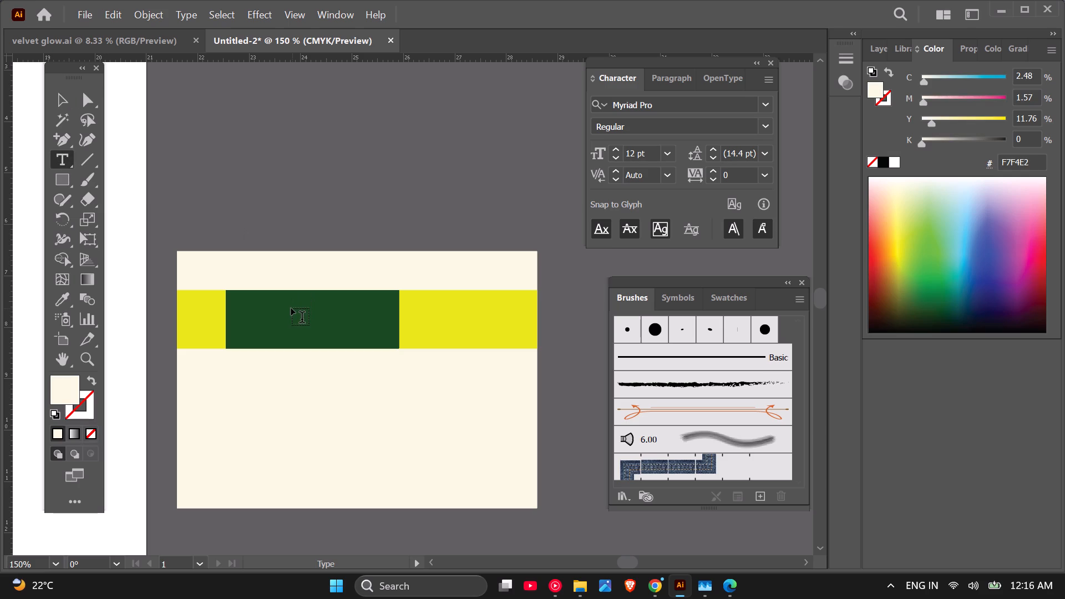
click(287, 311)
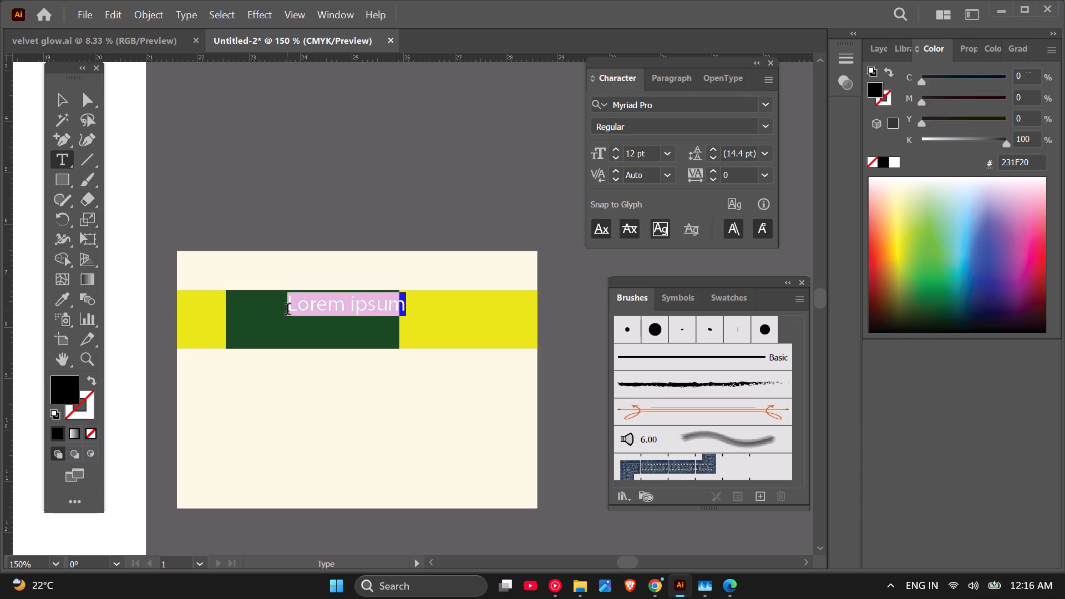
text(lidex)
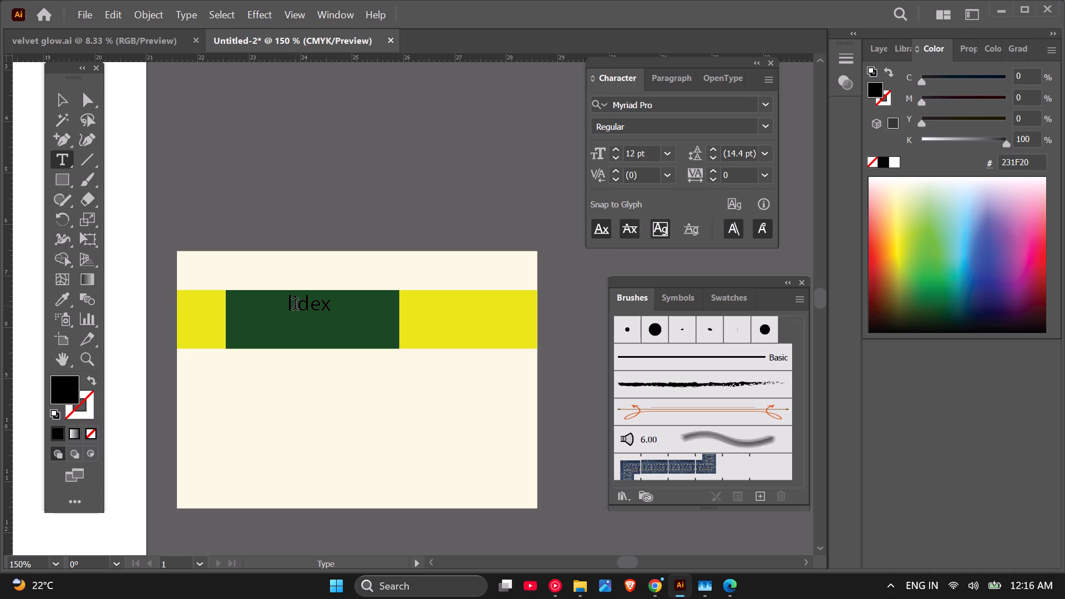
click(293, 306)
key(BackSpace)
key(shift+l)
Select the "Lidex" text and browse the installed fonts, comparing how each typeface previews on the word.
click(61, 89)
click(769, 106)
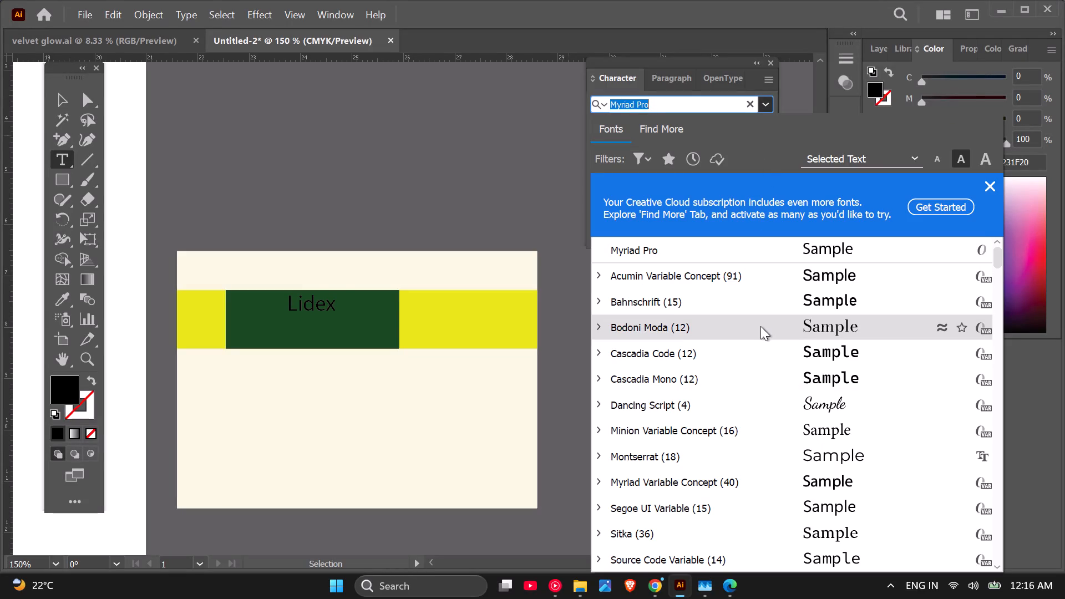
click(328, 301)
triple_click(333, 304)
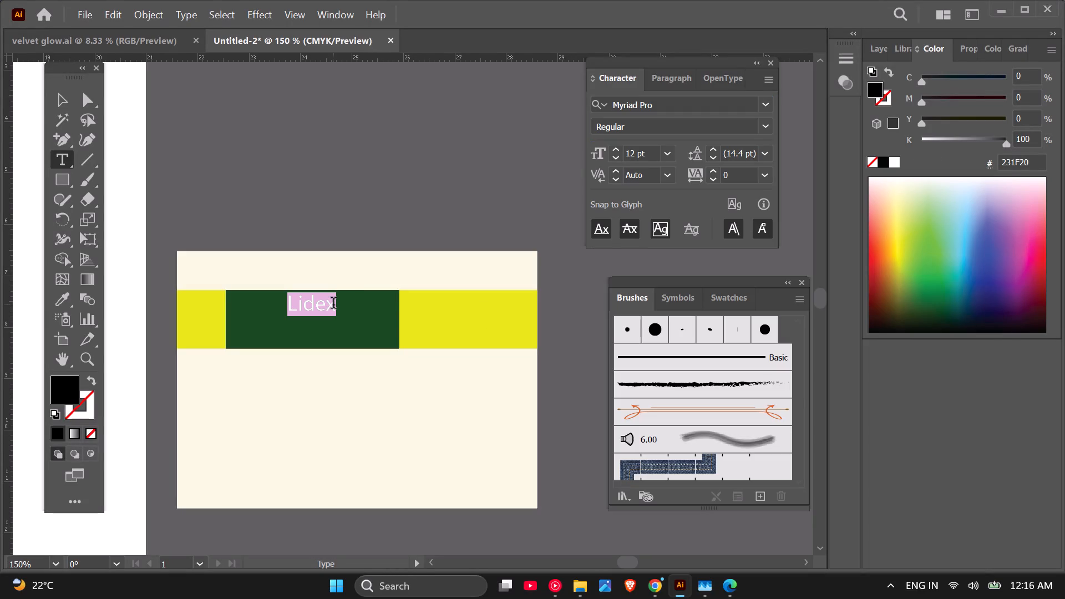
click(768, 105)
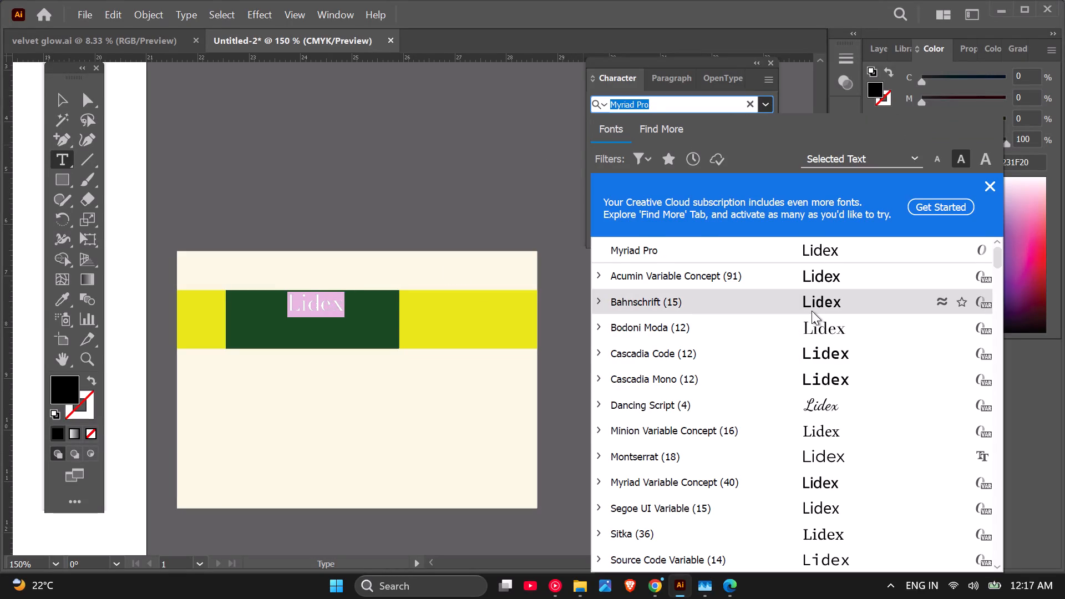
scroll(805, 351, down, 1)
scroll(816, 321, up, 1)
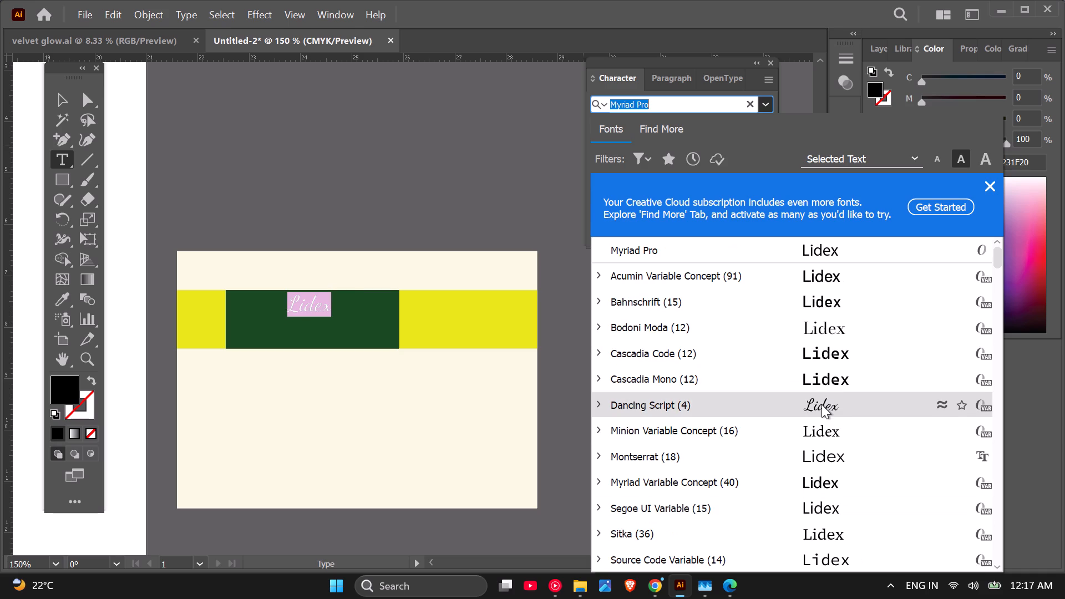
scroll(821, 404, down, 1)
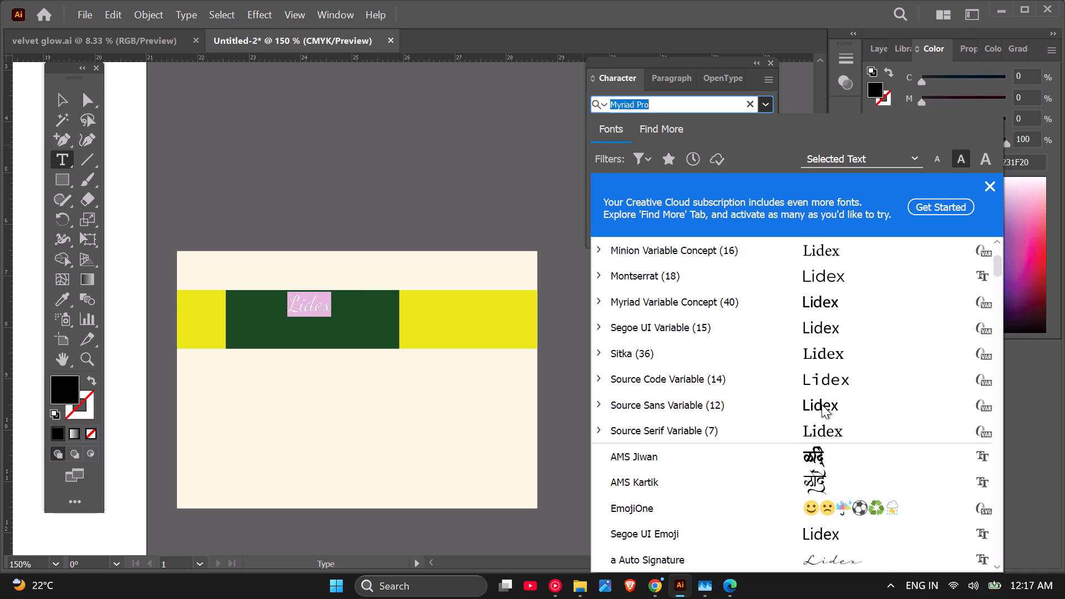
scroll(821, 404, down, 3)
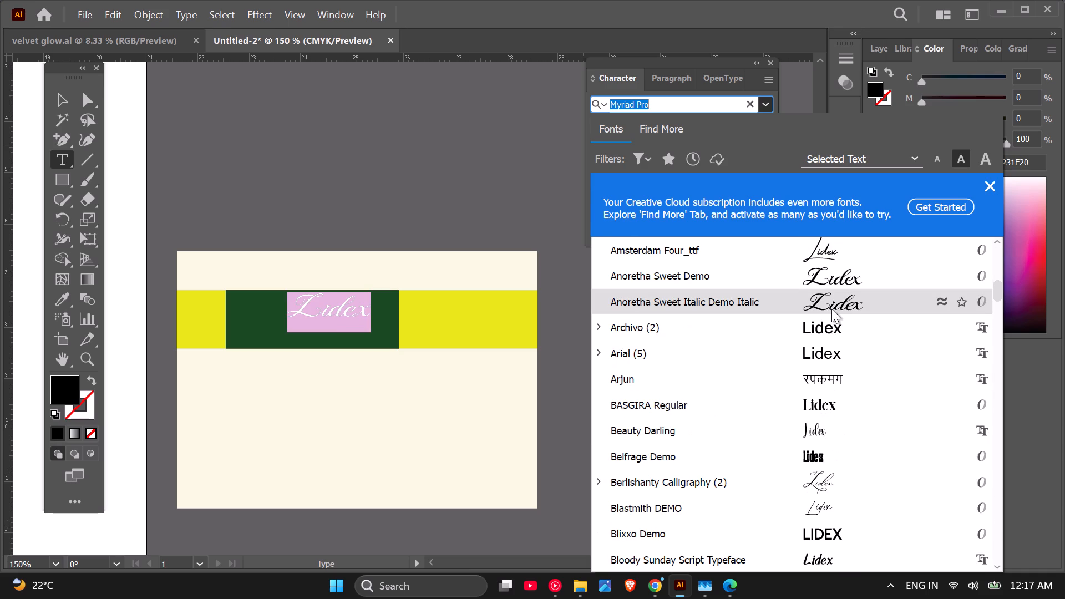
scroll(831, 304, down, 1)
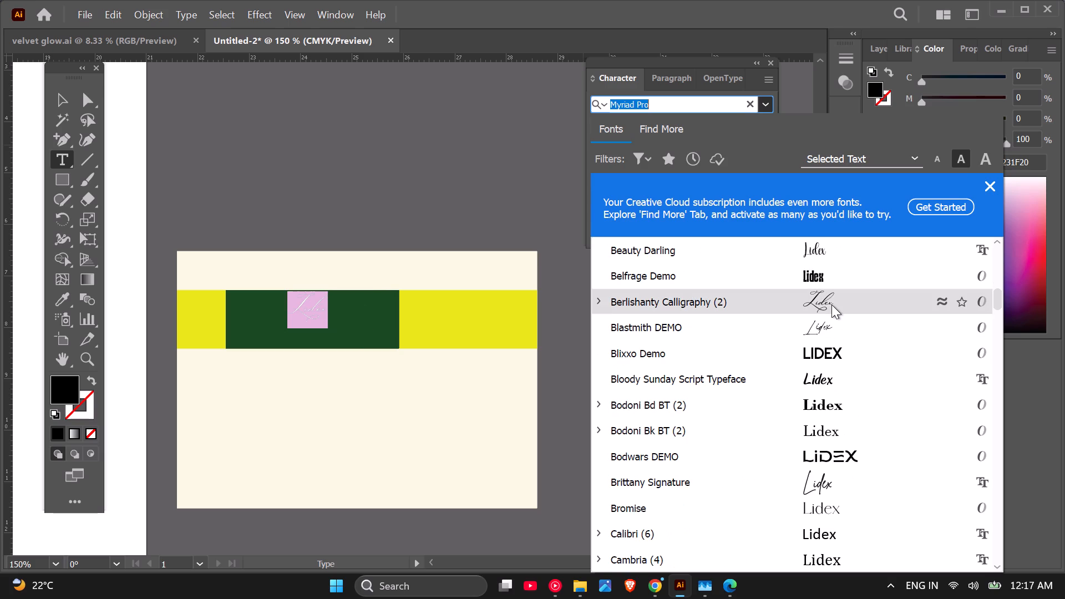
scroll(831, 304, down, 2)
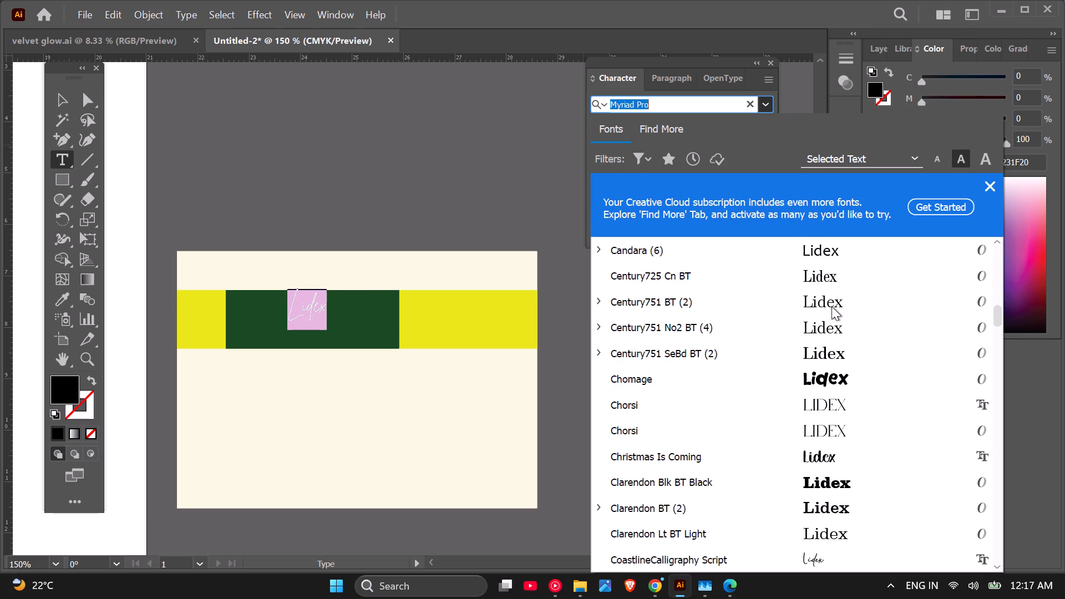
scroll(831, 306, down, 3)
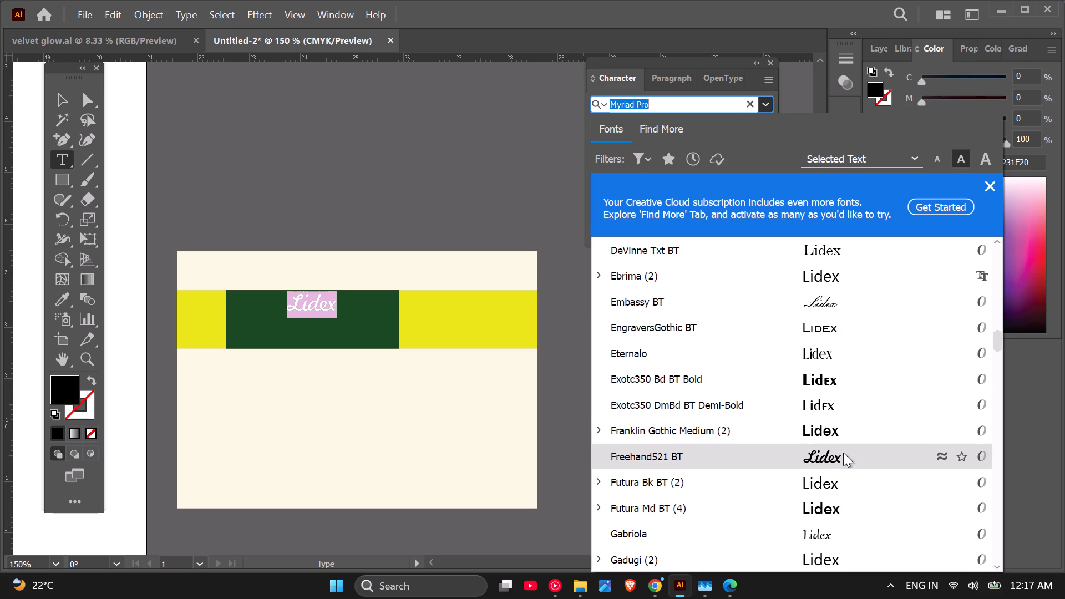
scroll(843, 453, down, 3)
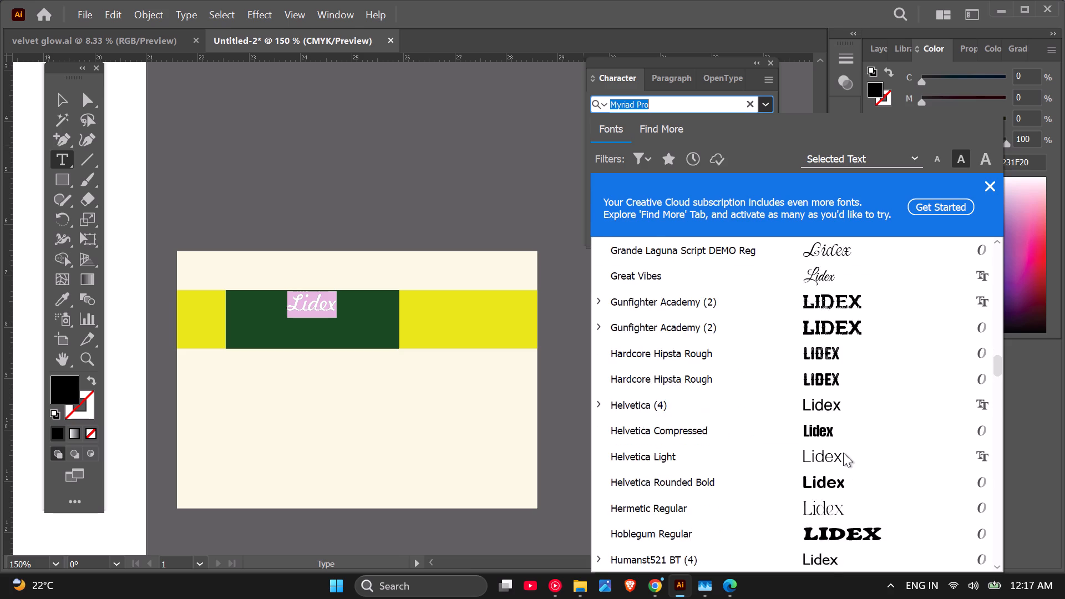
scroll(843, 453, down, 3)
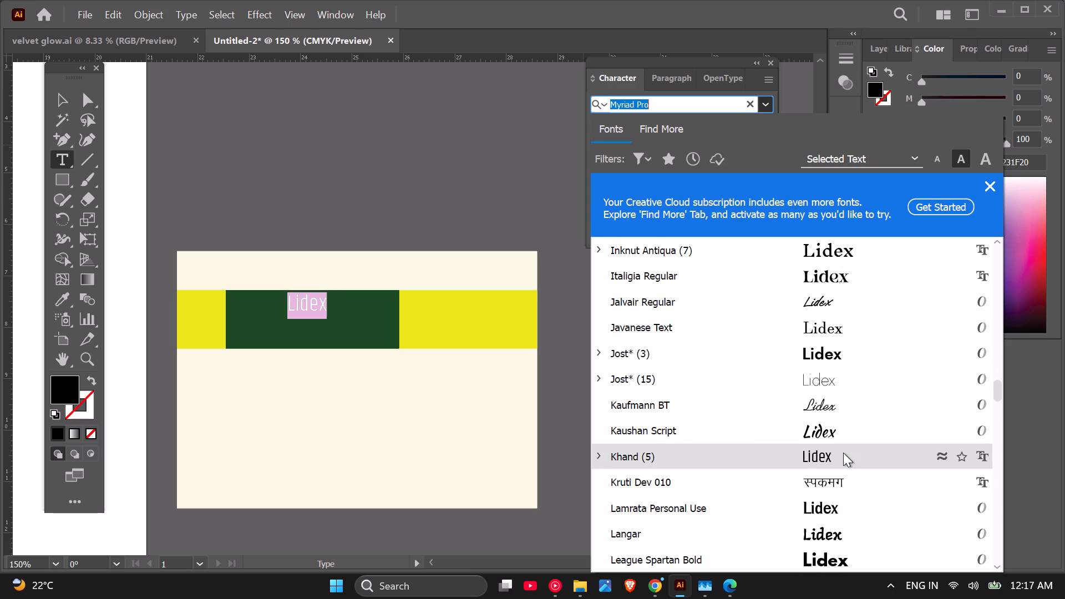
scroll(843, 453, down, 2)
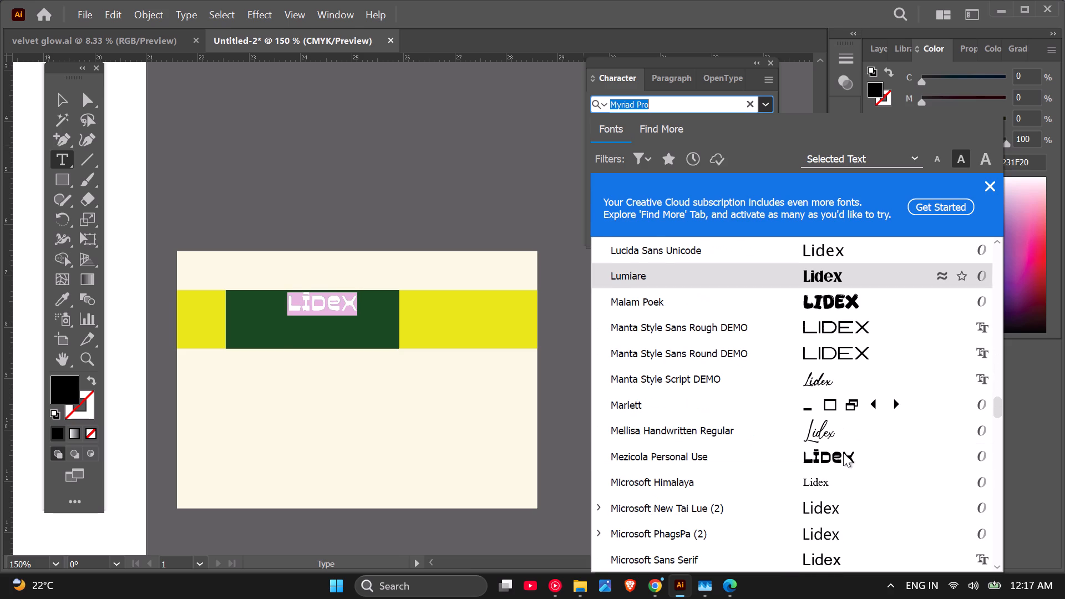
scroll(843, 453, down, 4)
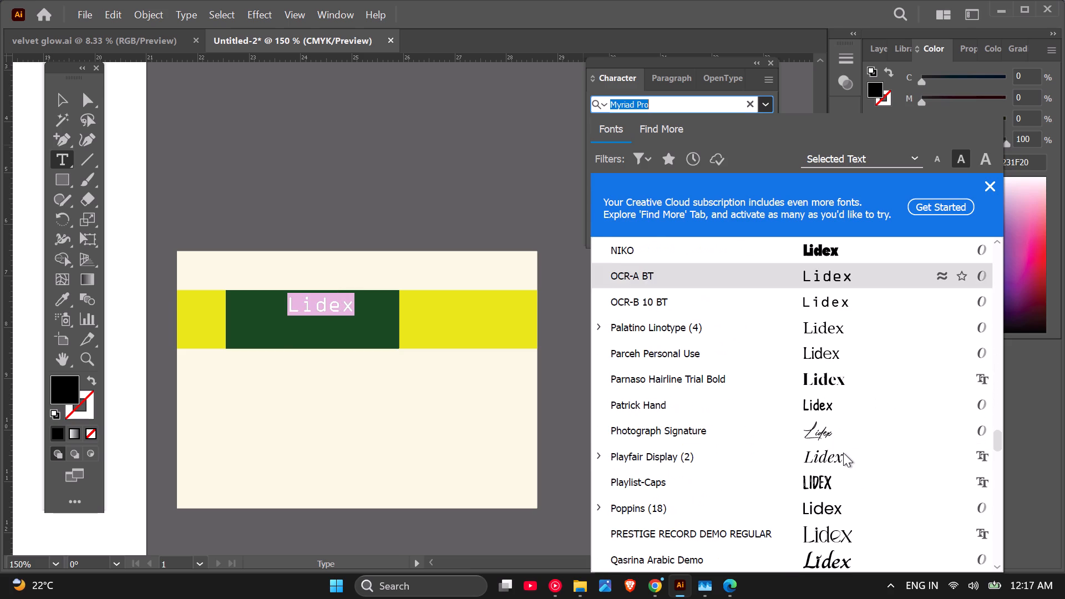
scroll(843, 453, down, 2)
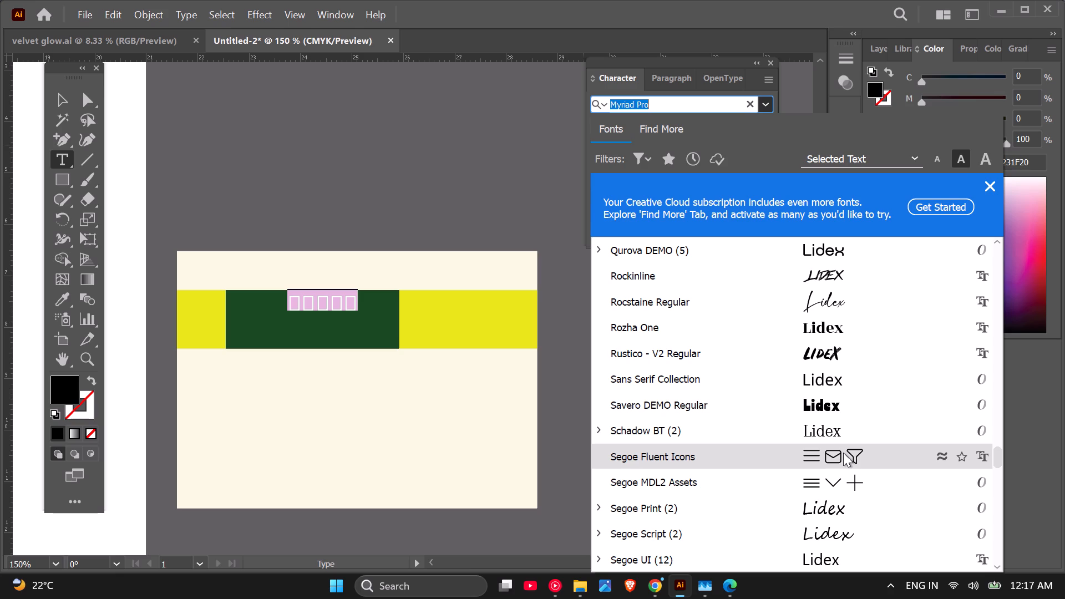
scroll(843, 453, down, 2)
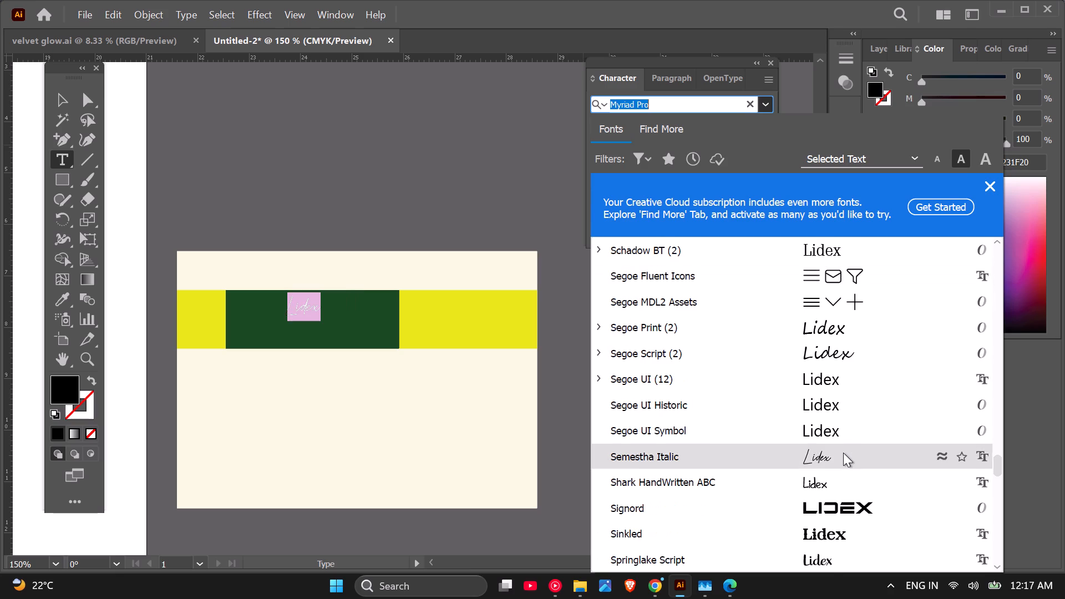
scroll(843, 453, down, 4)
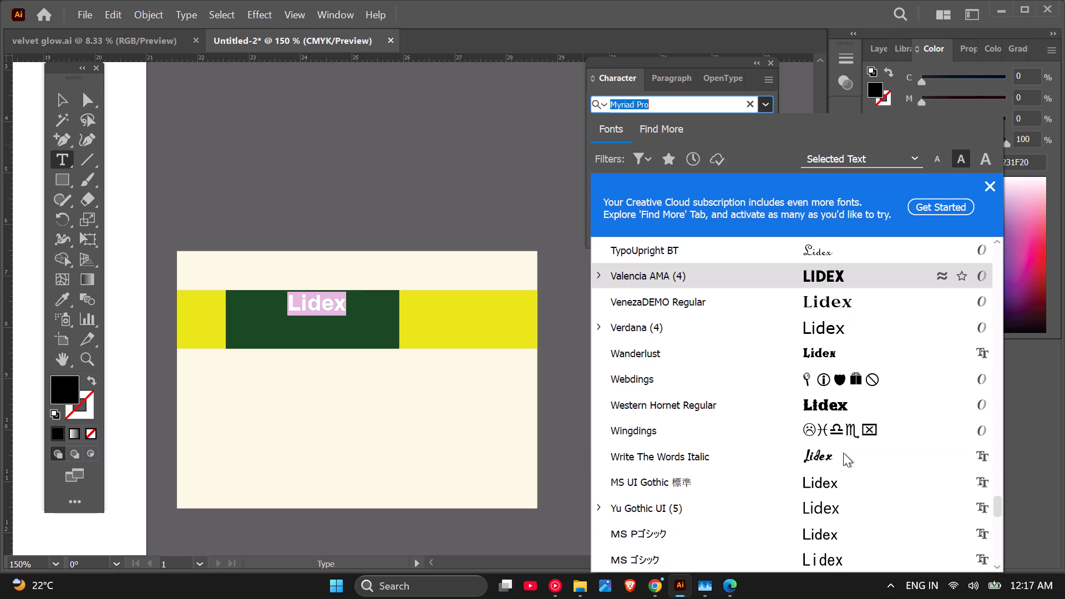
scroll(843, 453, down, 3)
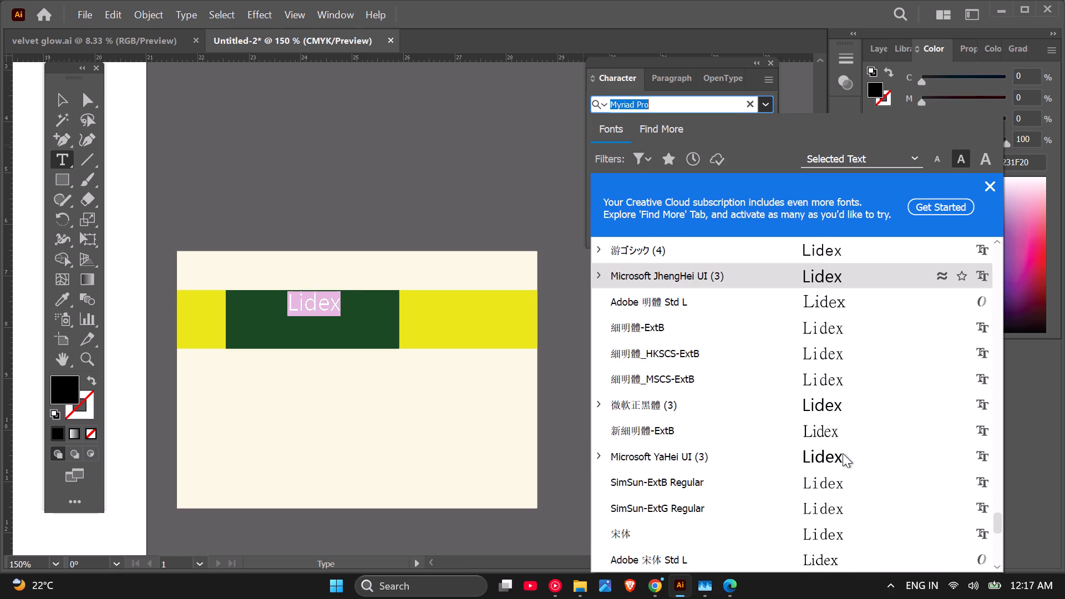
scroll(843, 453, down, 3)
Set the font of the selected "Lidex" text to Freehand521 BT.
scroll(843, 453, up, 8)
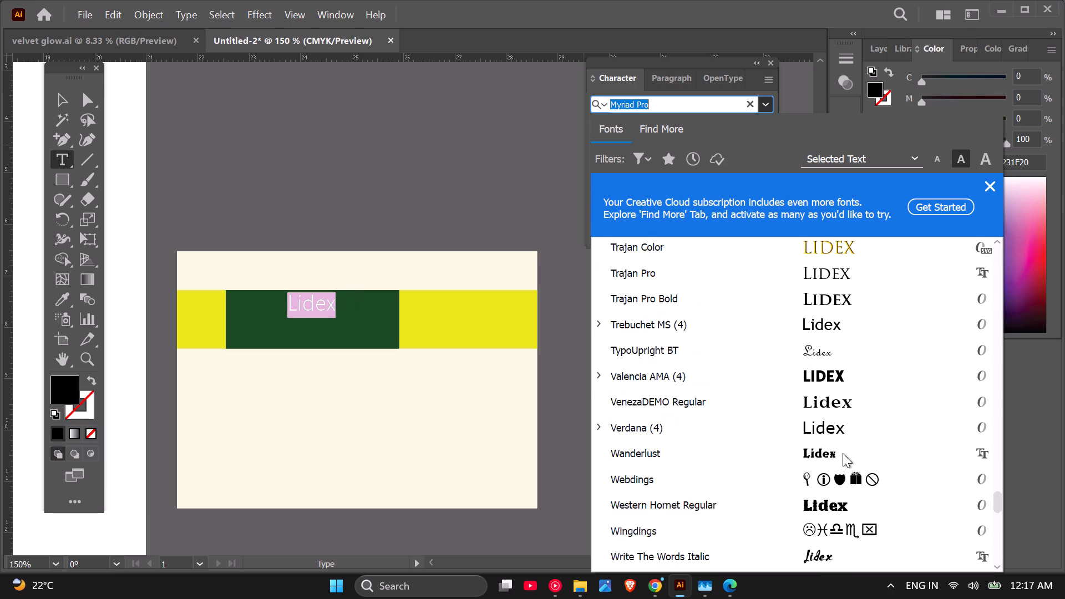
scroll(843, 453, up, 9)
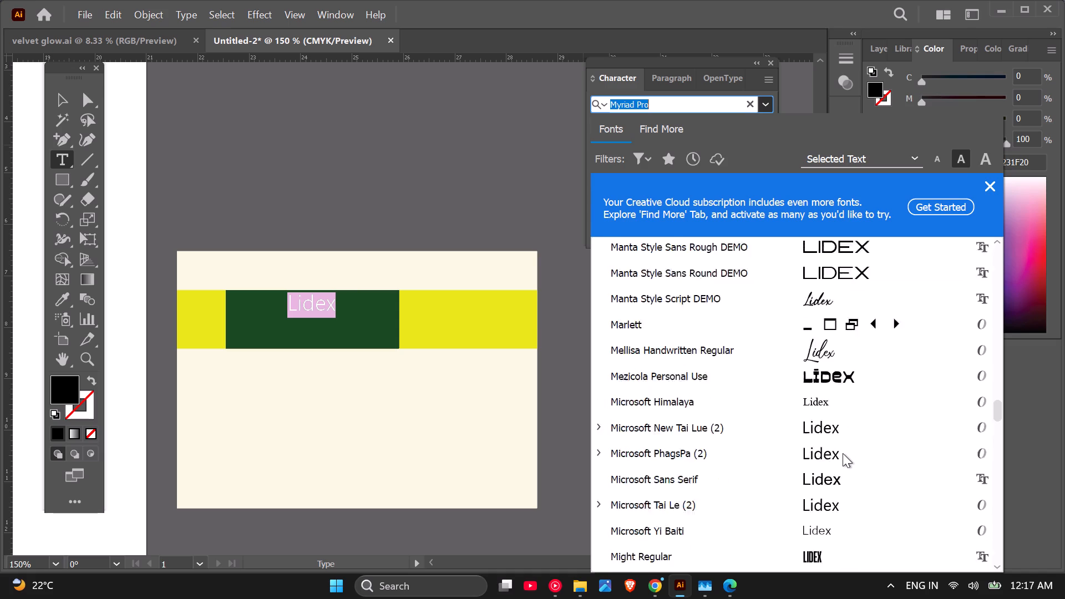
scroll(843, 453, up, 3)
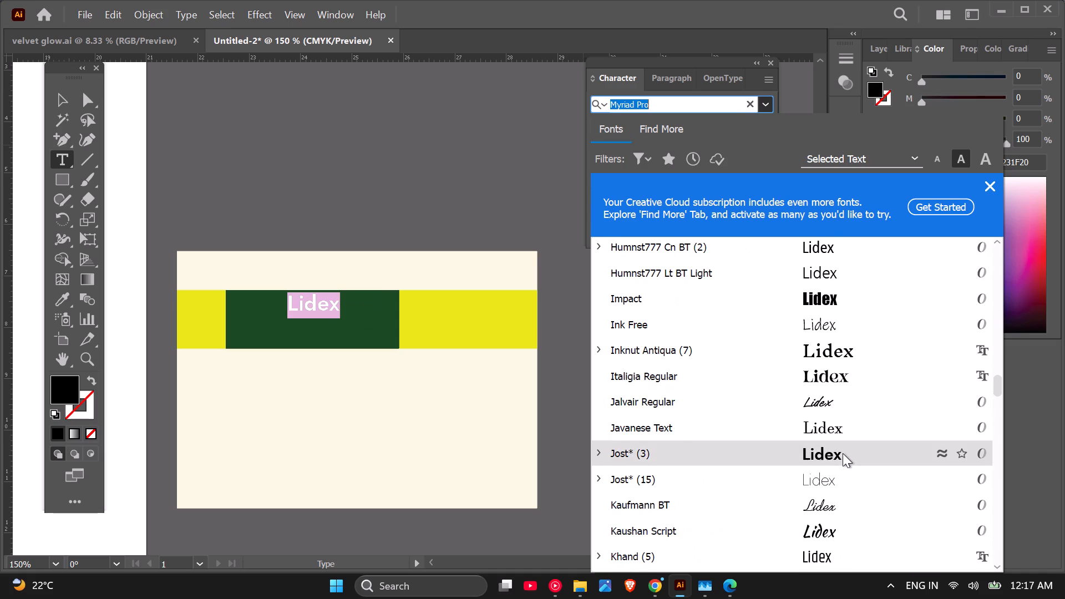
scroll(843, 453, up, 3)
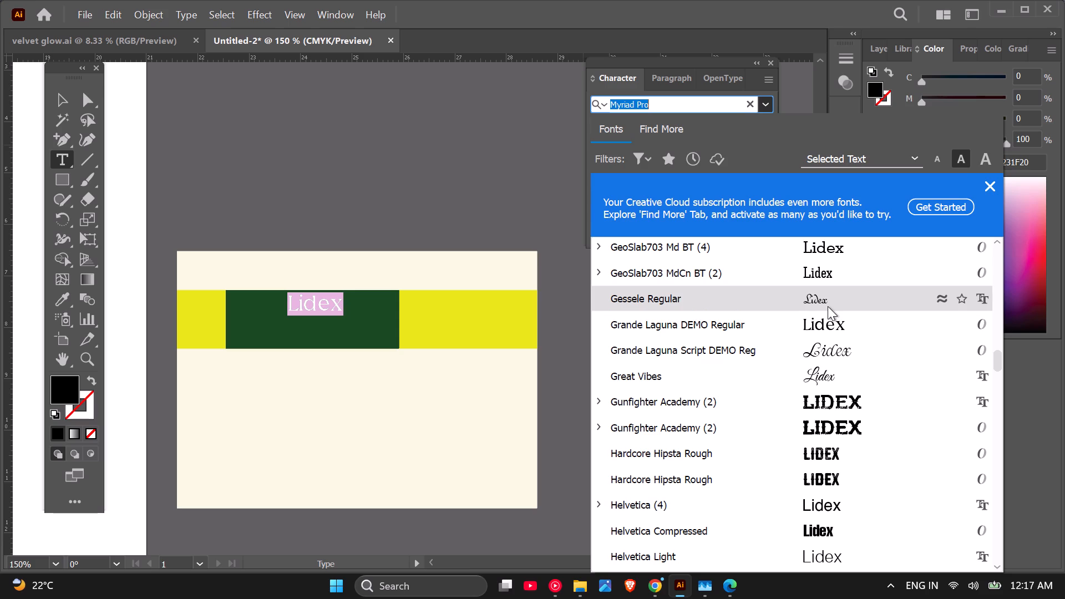
scroll(828, 308, up, 1)
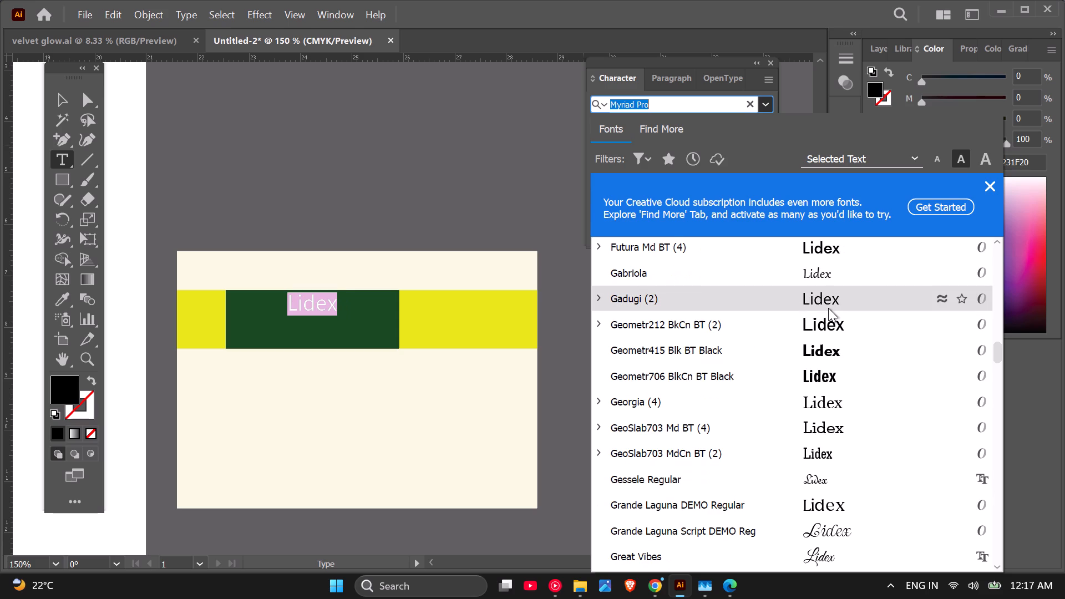
scroll(828, 308, up, 1)
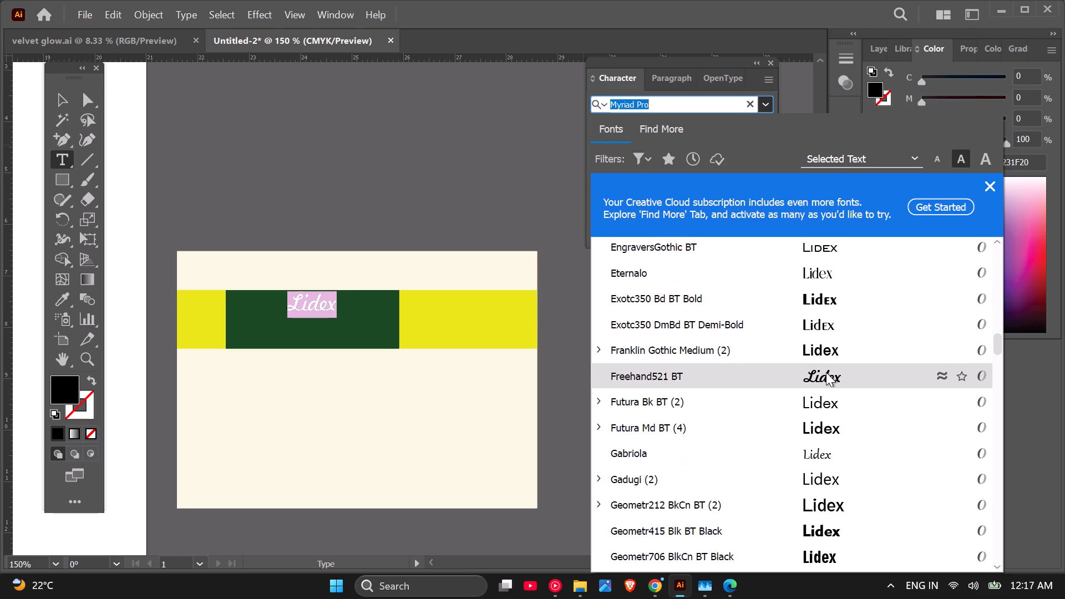
click(826, 372)
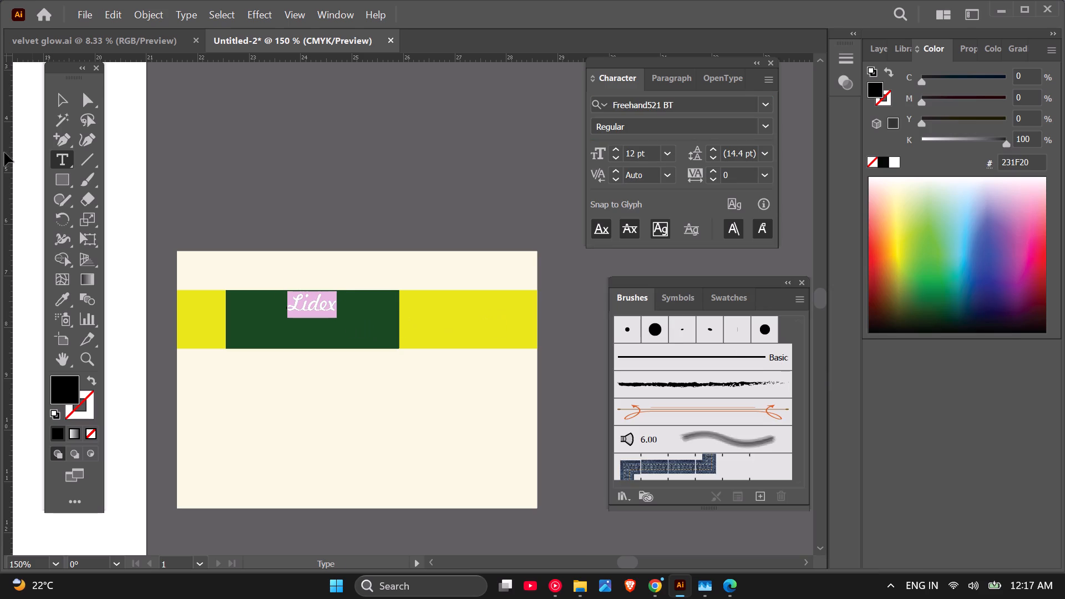
Give the "Lidex" text a near-white fill, hex FEF2F1.
click(68, 98)
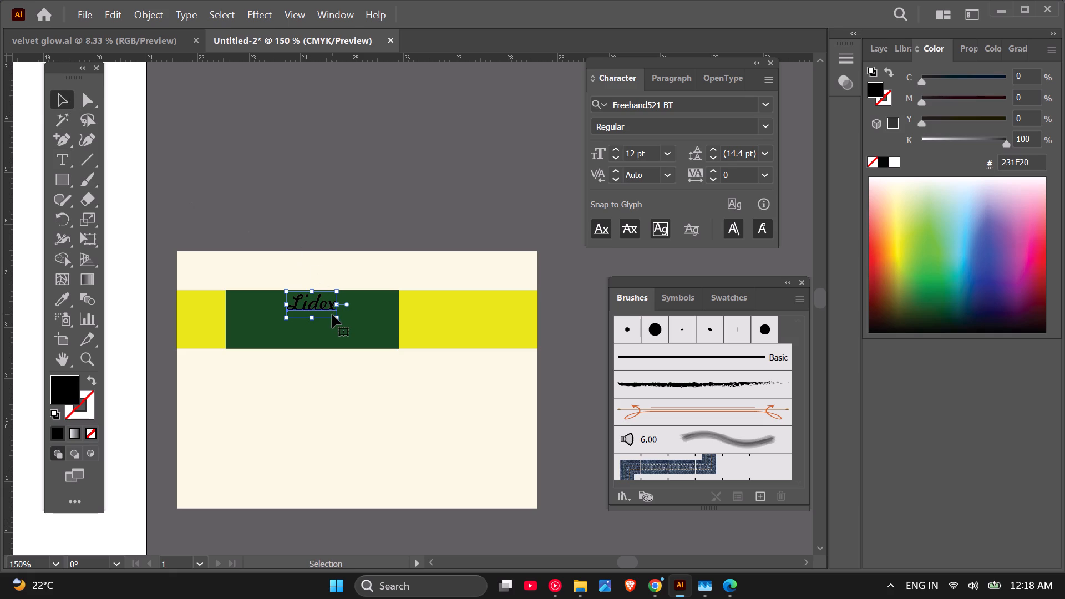
click(869, 179)
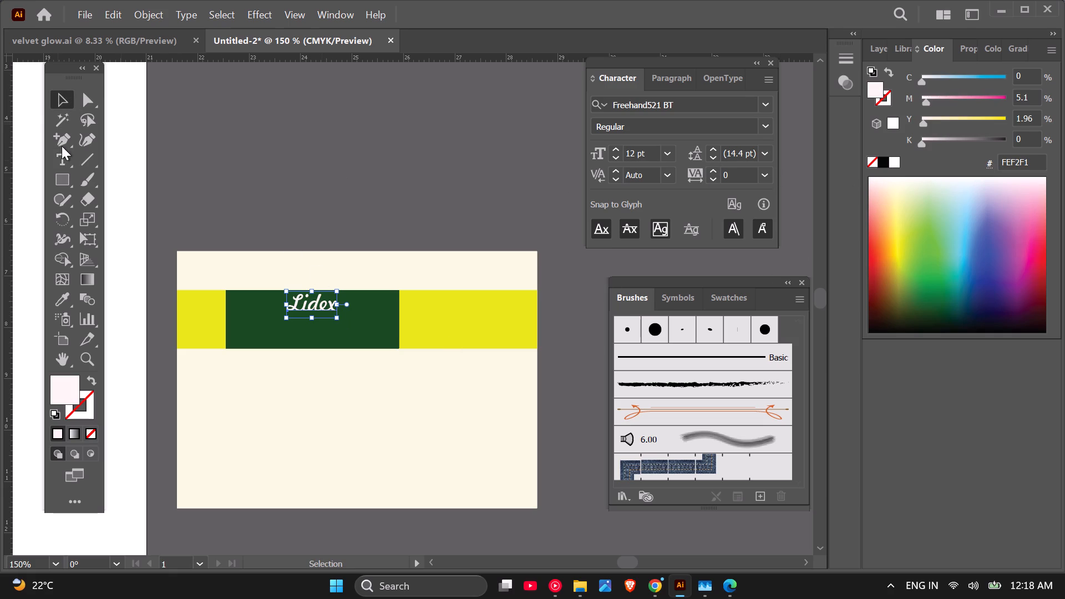
Scale the "Lidex" text up proportionally to about 26.7 pt, reaching the dark green rectangle's right edge.
click(57, 98)
drag(333, 317, 379, 353)
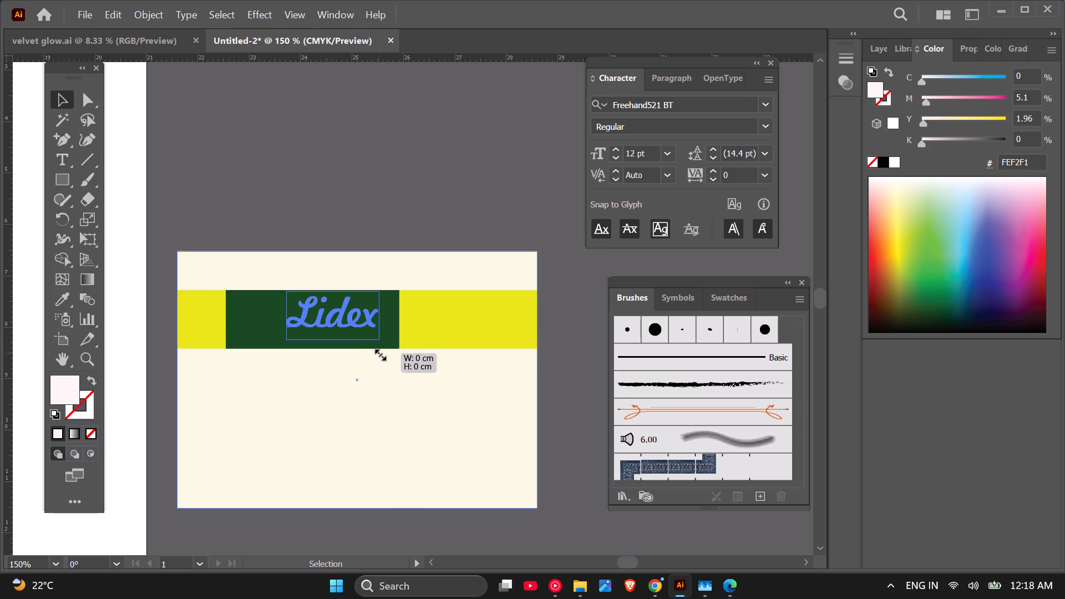
drag(379, 353, 398, 373)
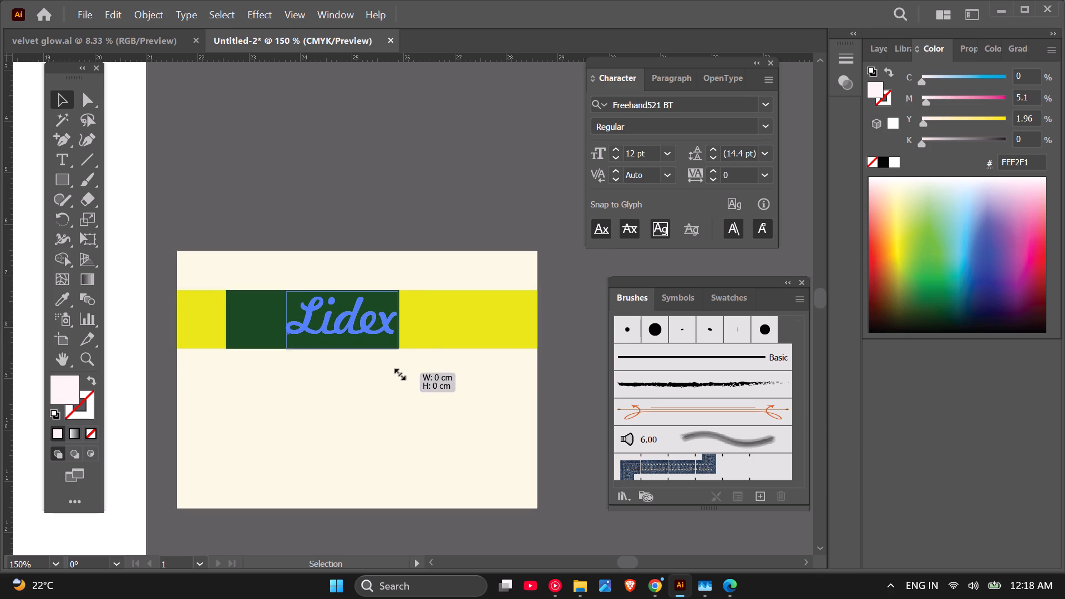
drag(398, 373, 397, 373)
Move the enlarged "Lidex" text left and slightly down, near the dark green rectangle's left edge, and deselect it.
drag(390, 326, 356, 331)
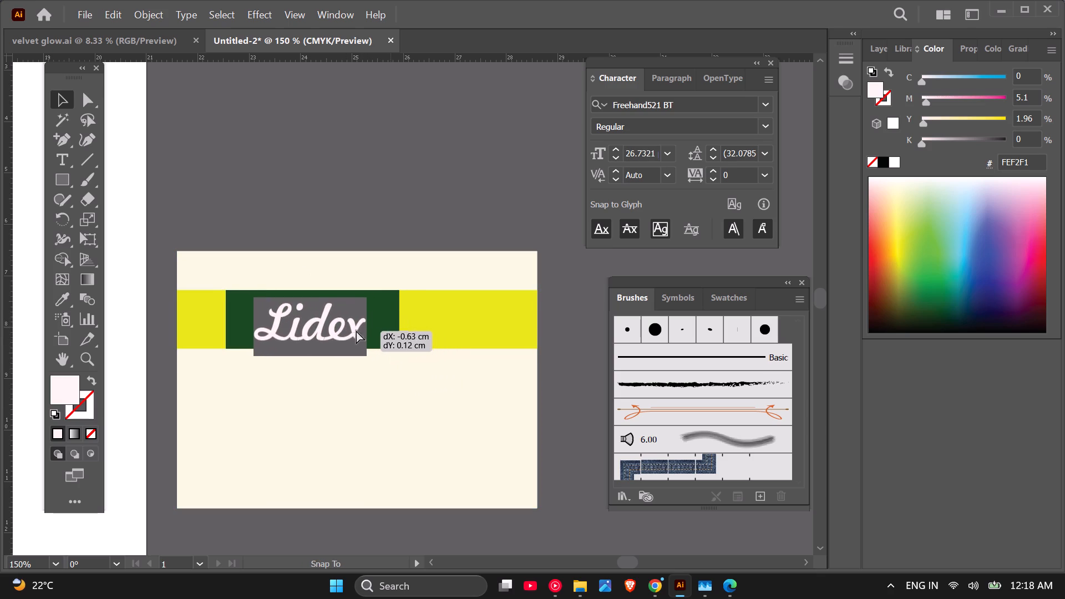
drag(356, 331, 346, 331)
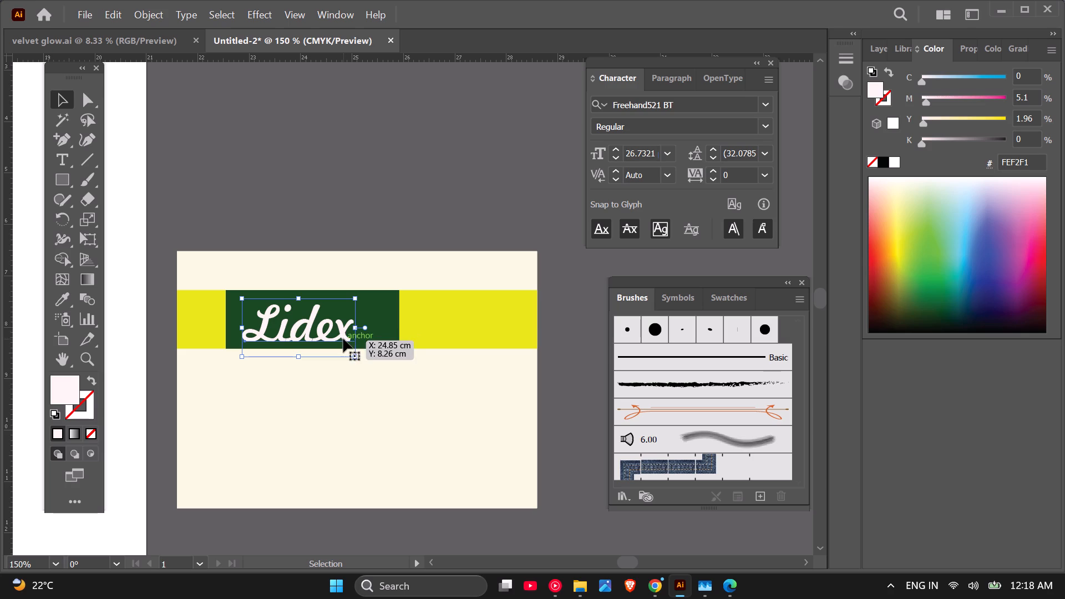
click(342, 334)
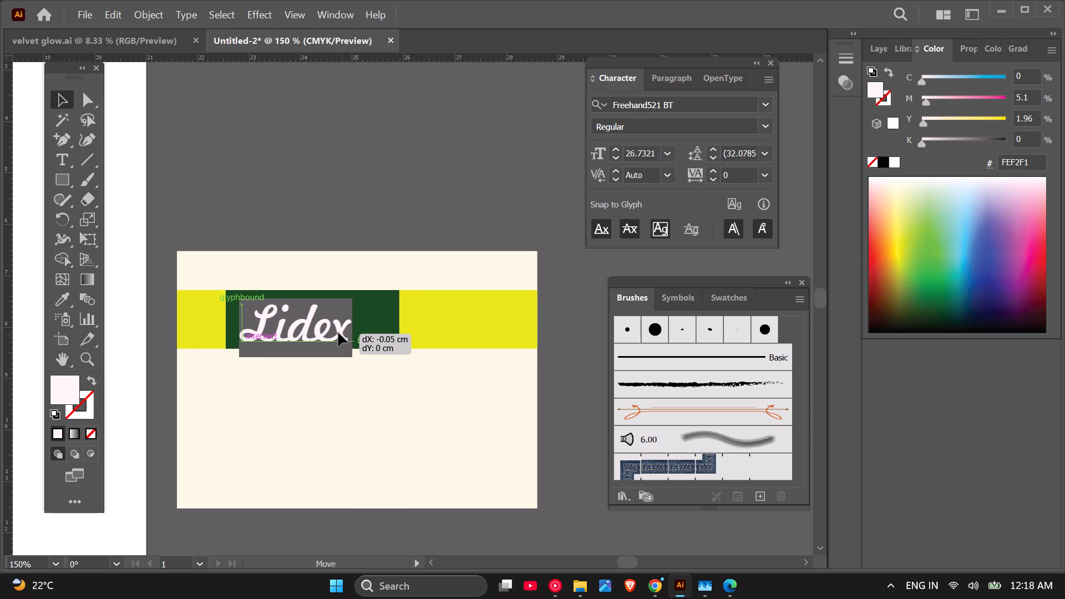
click(338, 184)
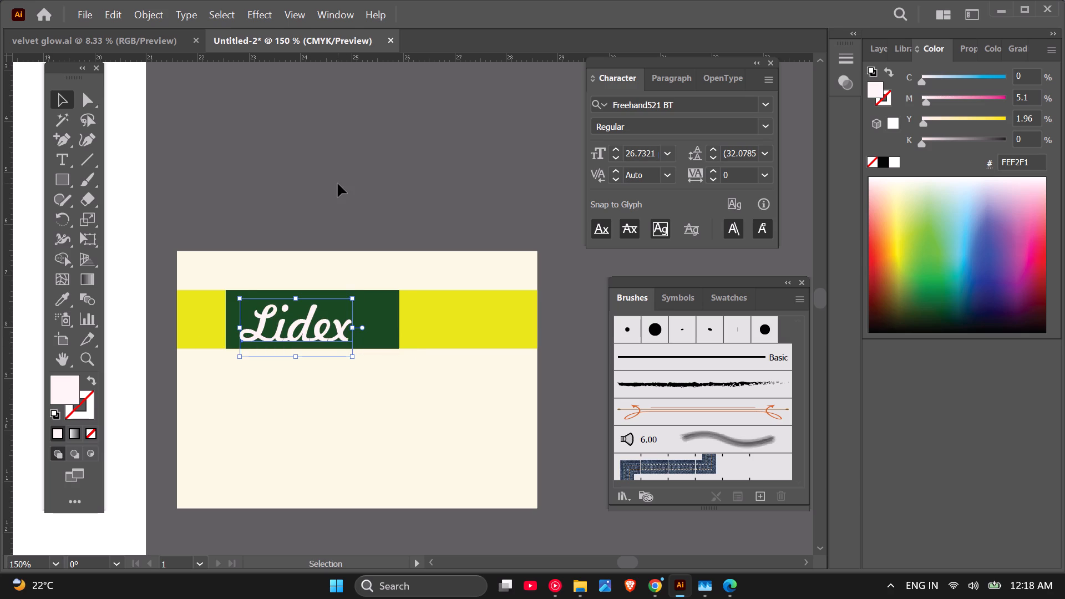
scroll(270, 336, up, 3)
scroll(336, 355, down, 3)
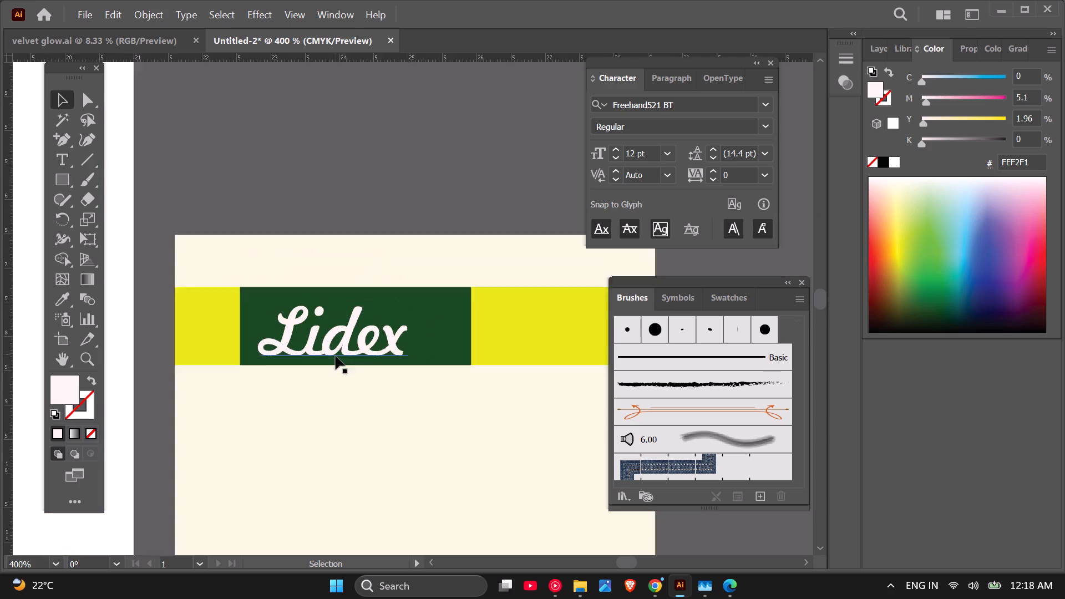
Choose the Paintbrush tool with the Charcoal - Feather art brush and enlarge the brush.
click(386, 161)
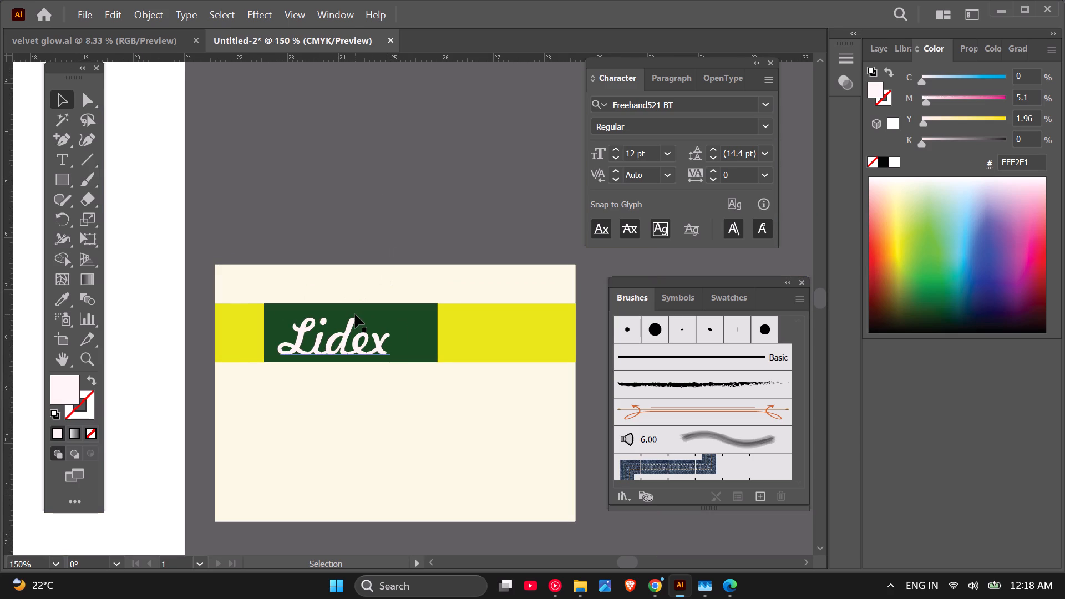
click(98, 184)
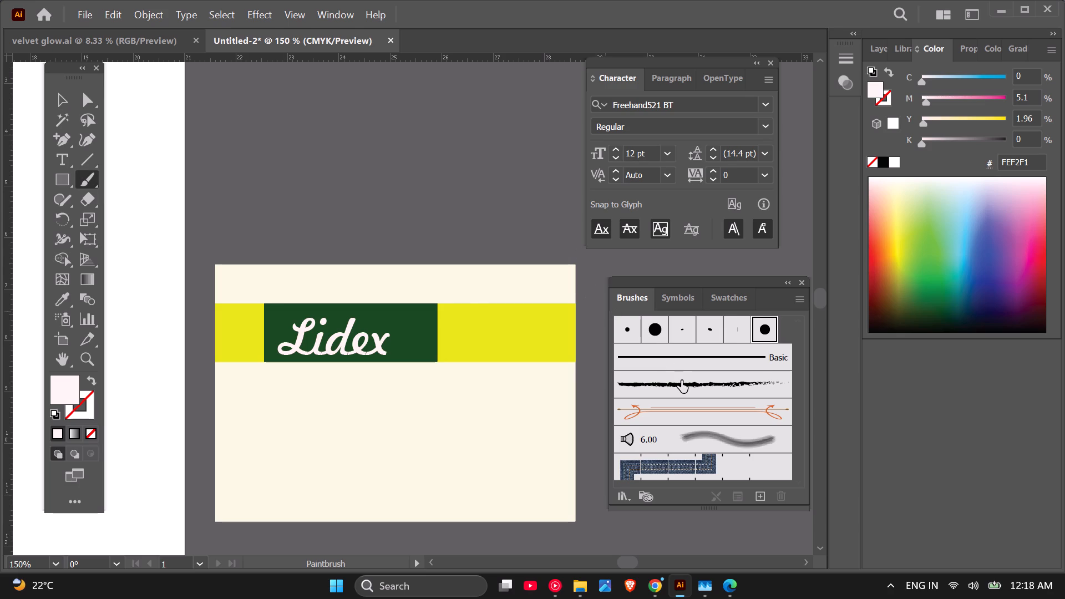
click(681, 380)
scroll(442, 306, up, 3)
scroll(408, 320, down, 1)
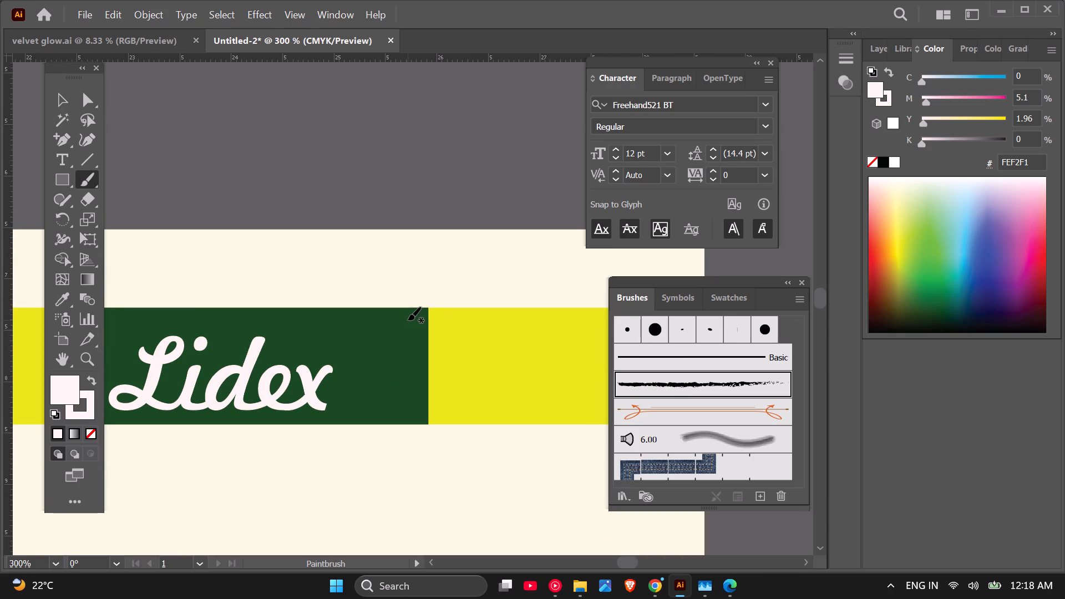
key(bracketright)
key(bracketright)
key(bracketright)
key(bracketright)
key(bracketright)
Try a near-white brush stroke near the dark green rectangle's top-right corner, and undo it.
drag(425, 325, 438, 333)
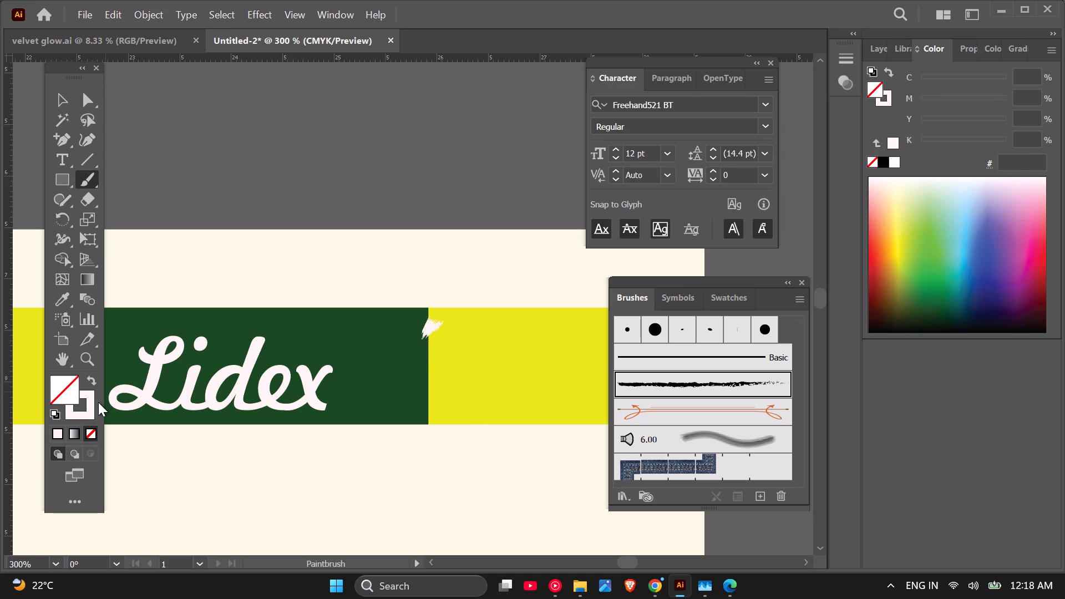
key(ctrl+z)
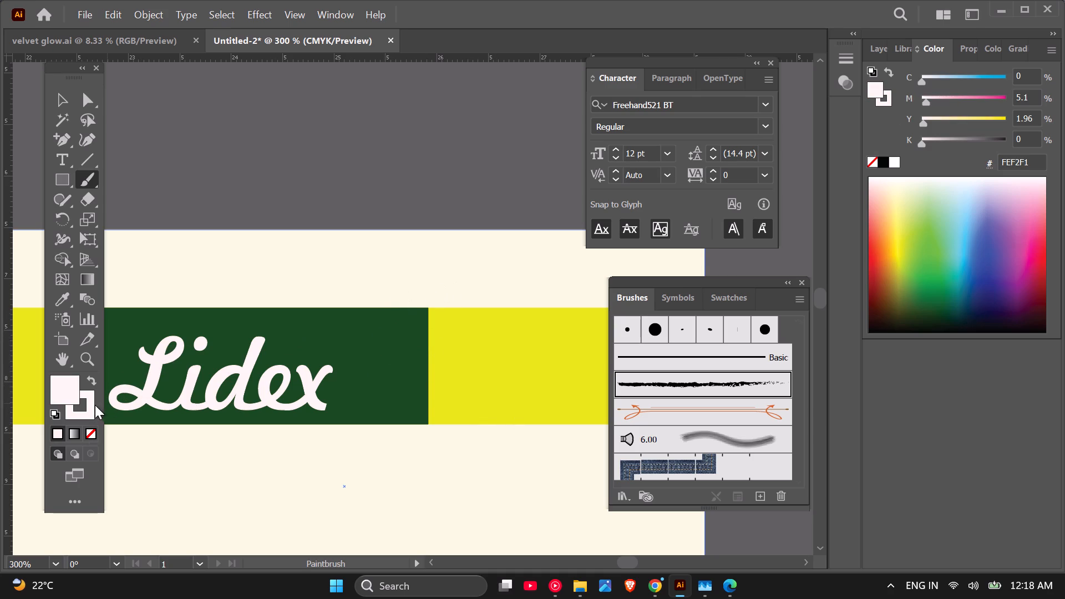
Set the fill colour to black, hex 000000.
double_click(73, 383)
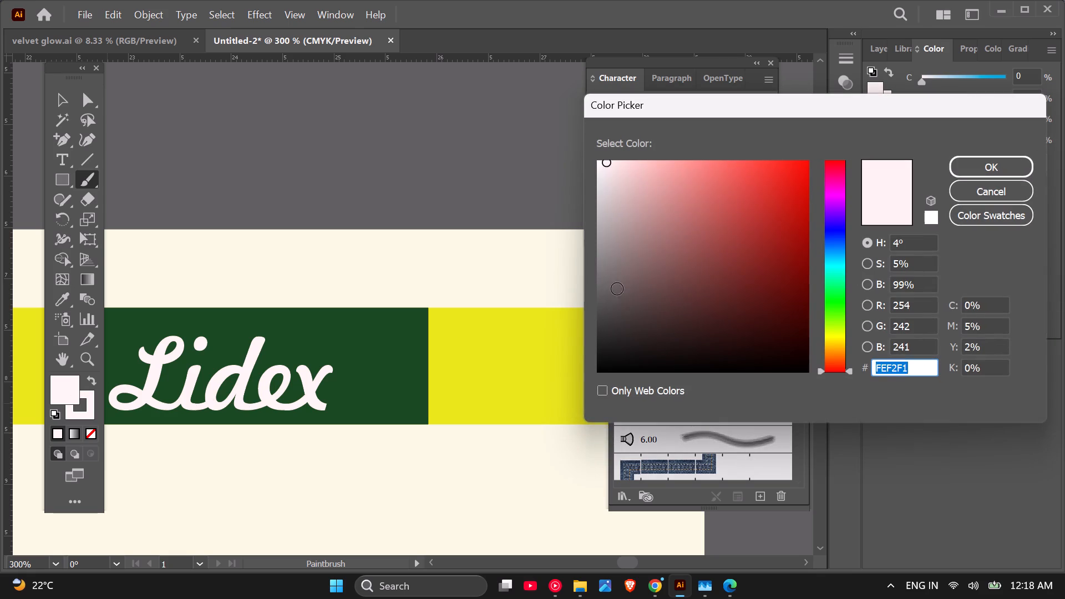
drag(638, 303, 595, 384)
click(985, 161)
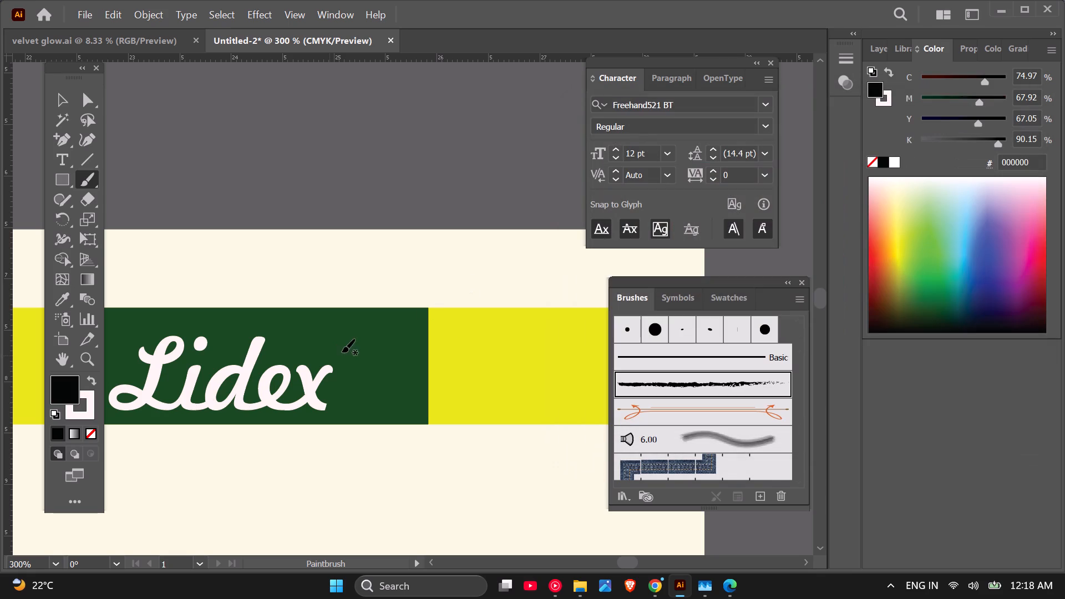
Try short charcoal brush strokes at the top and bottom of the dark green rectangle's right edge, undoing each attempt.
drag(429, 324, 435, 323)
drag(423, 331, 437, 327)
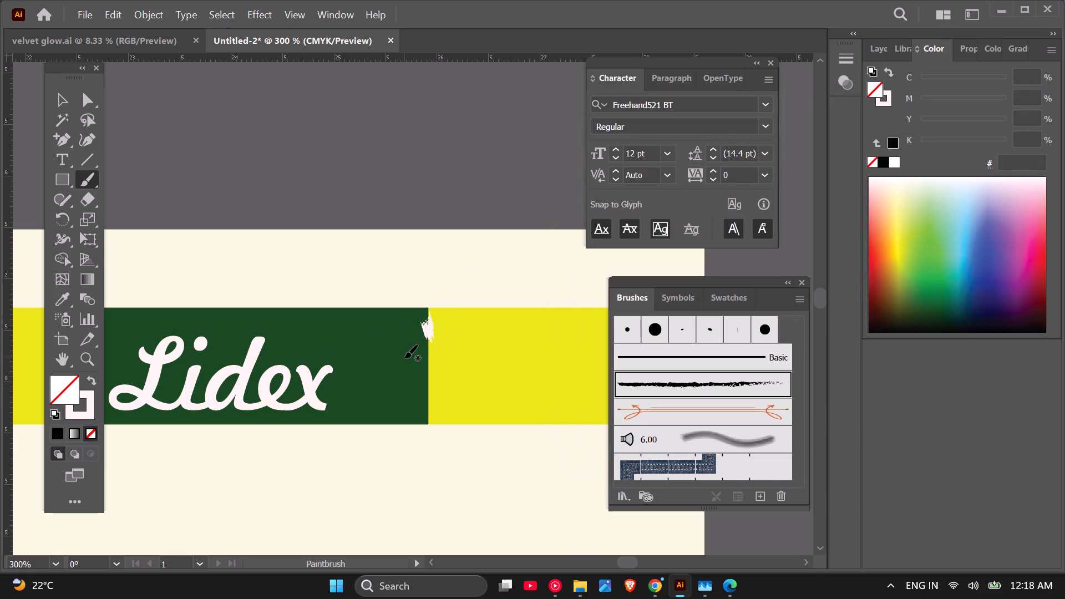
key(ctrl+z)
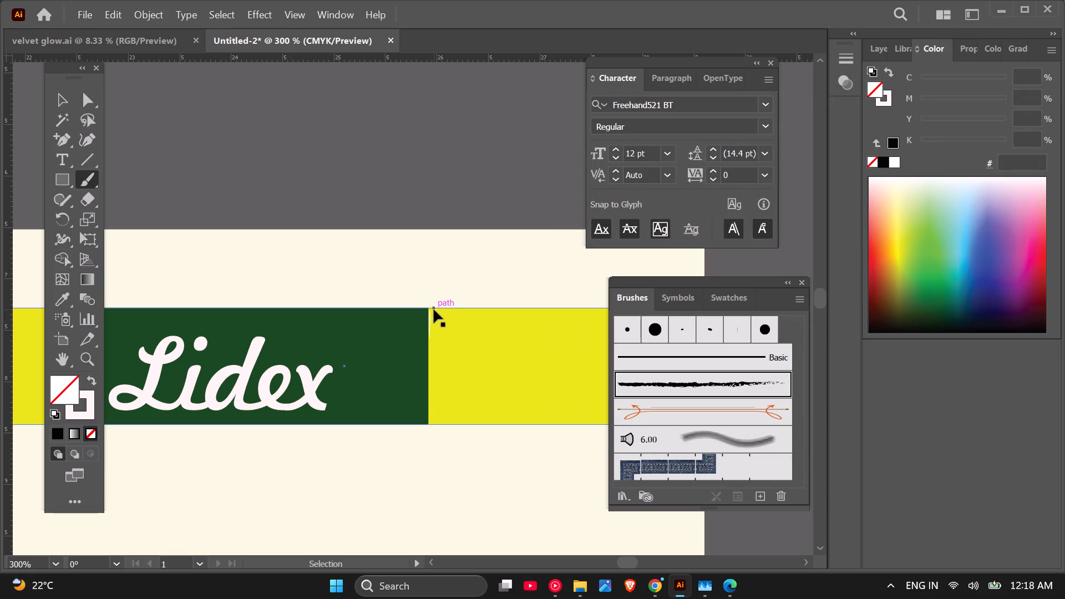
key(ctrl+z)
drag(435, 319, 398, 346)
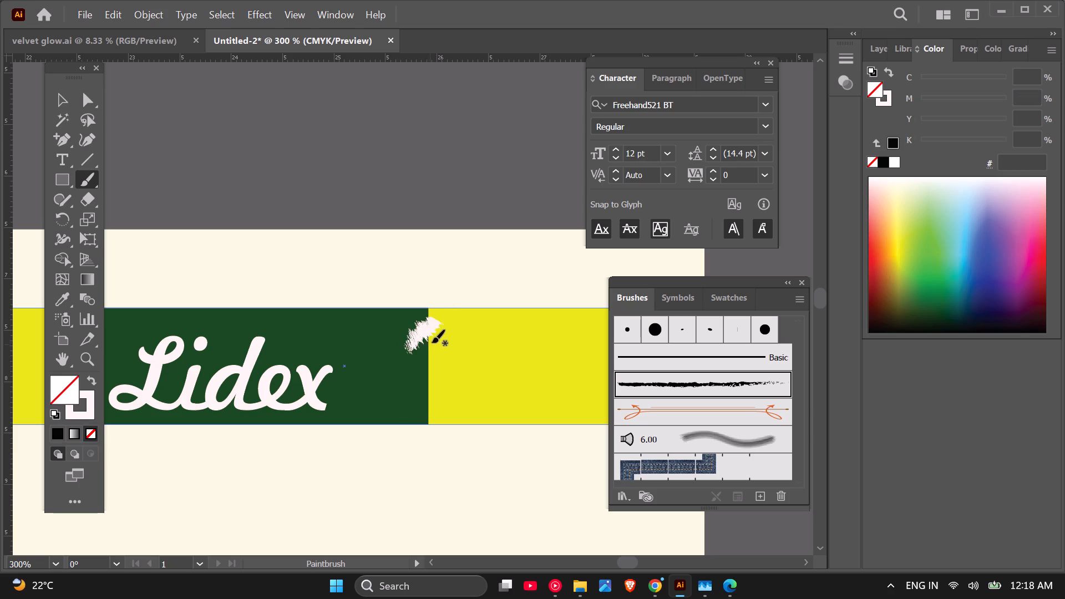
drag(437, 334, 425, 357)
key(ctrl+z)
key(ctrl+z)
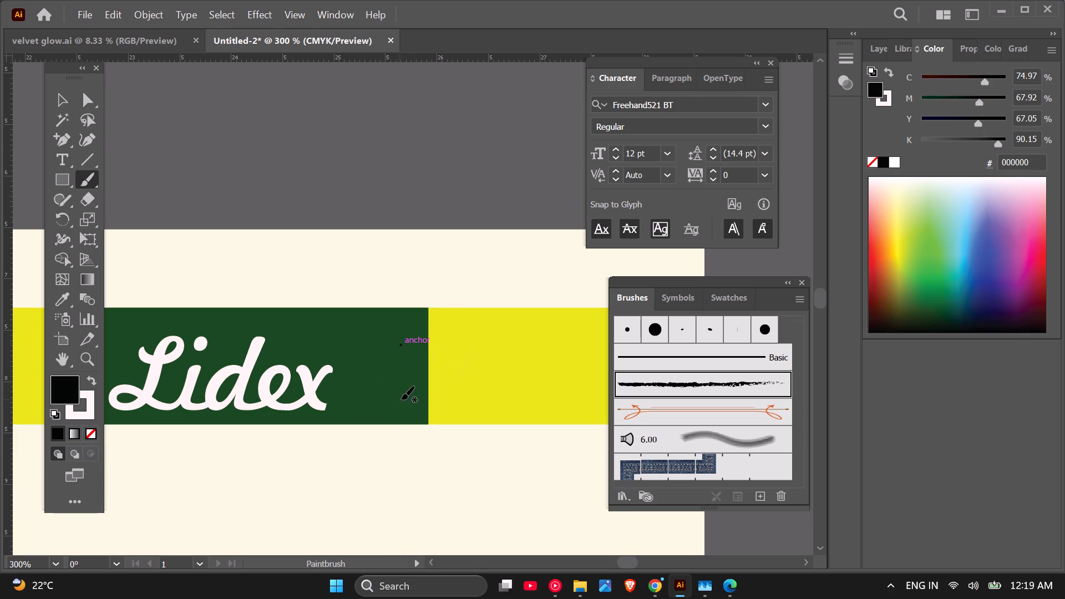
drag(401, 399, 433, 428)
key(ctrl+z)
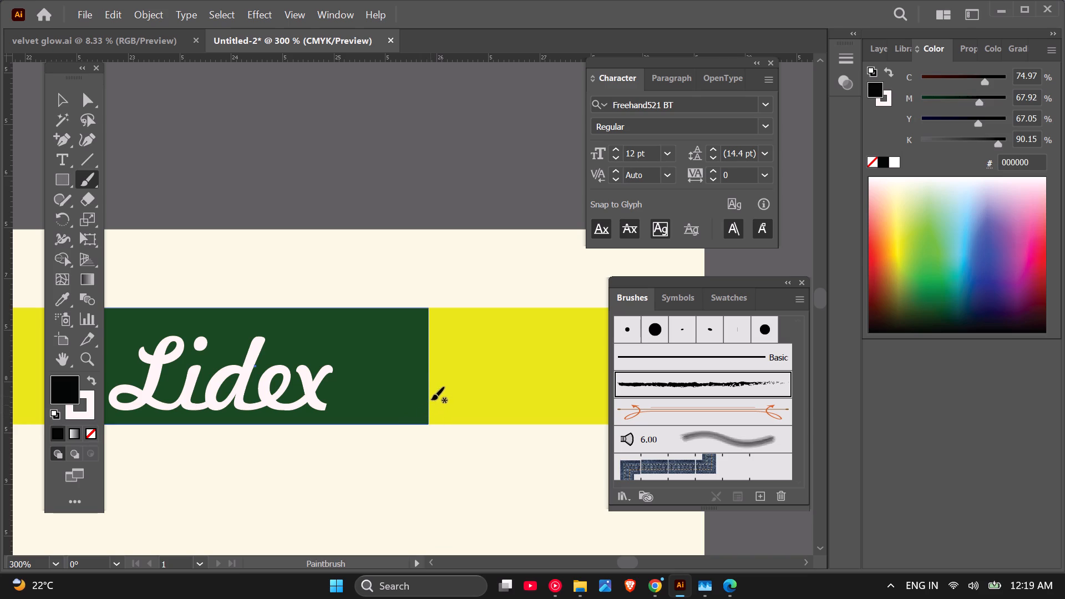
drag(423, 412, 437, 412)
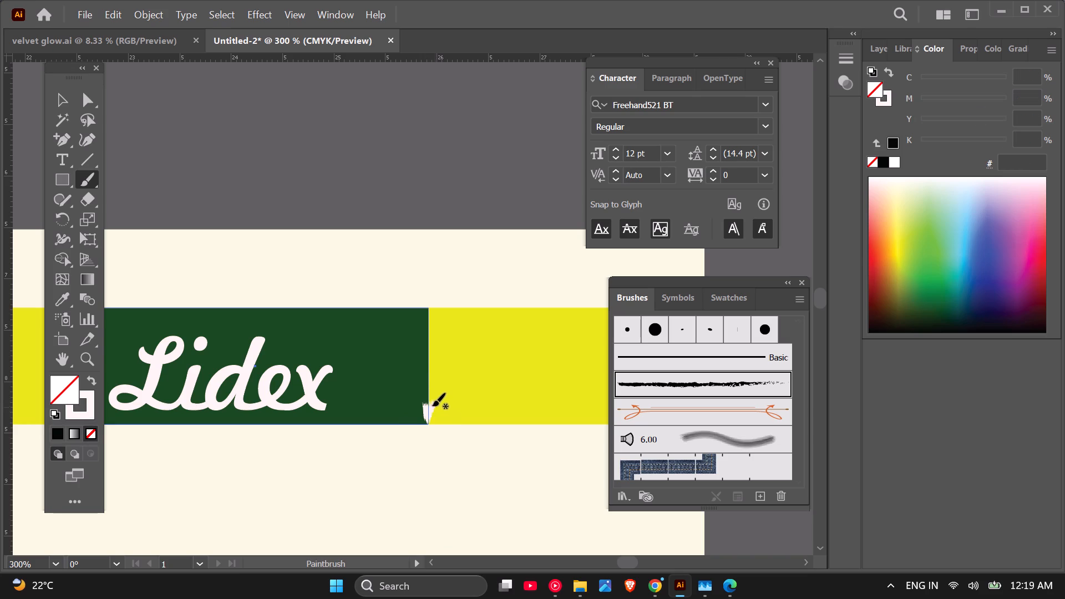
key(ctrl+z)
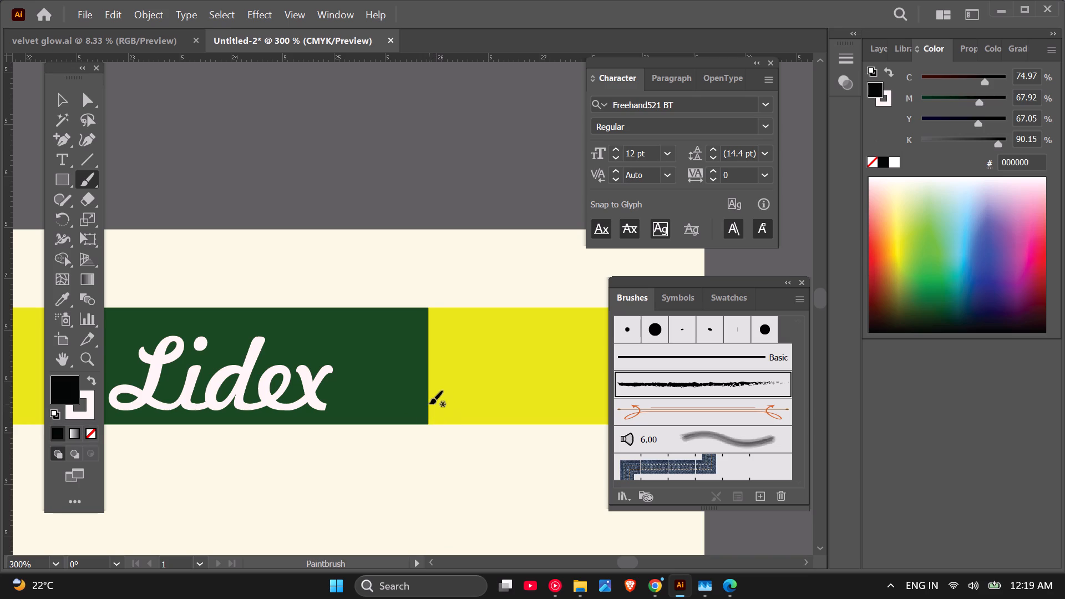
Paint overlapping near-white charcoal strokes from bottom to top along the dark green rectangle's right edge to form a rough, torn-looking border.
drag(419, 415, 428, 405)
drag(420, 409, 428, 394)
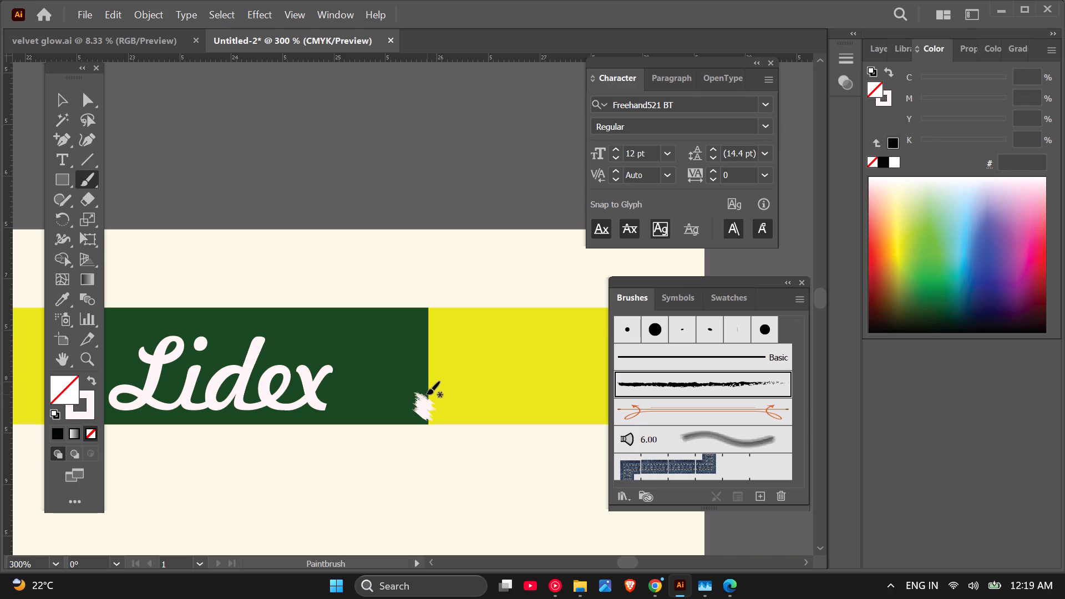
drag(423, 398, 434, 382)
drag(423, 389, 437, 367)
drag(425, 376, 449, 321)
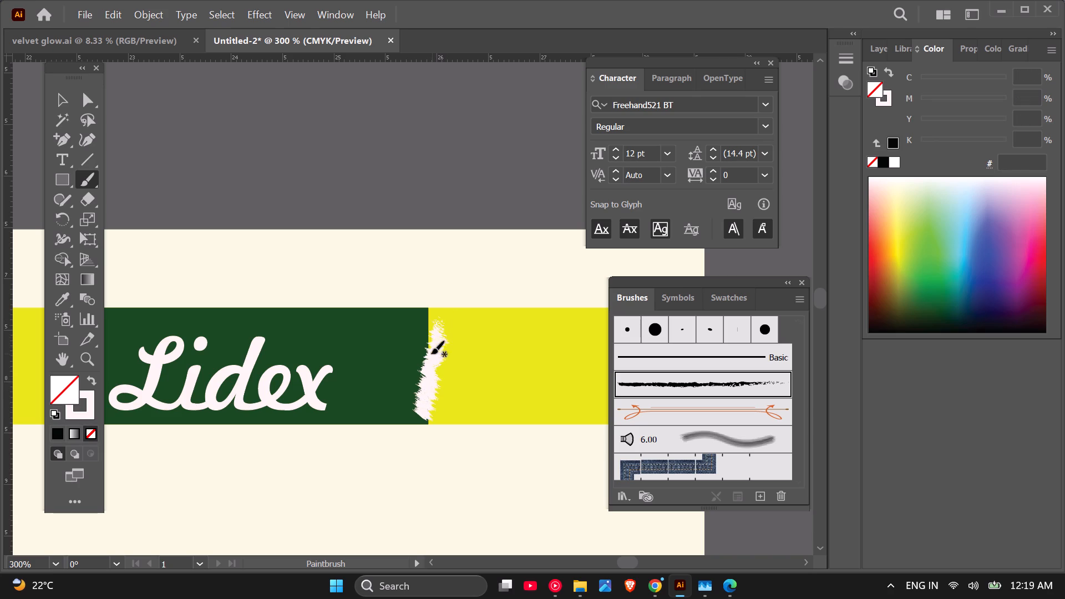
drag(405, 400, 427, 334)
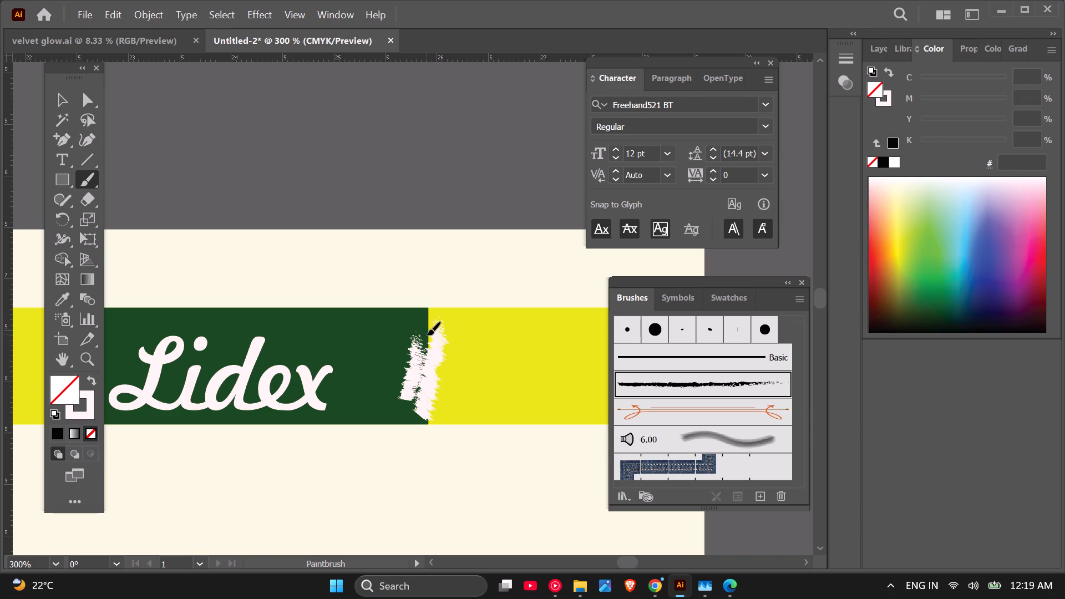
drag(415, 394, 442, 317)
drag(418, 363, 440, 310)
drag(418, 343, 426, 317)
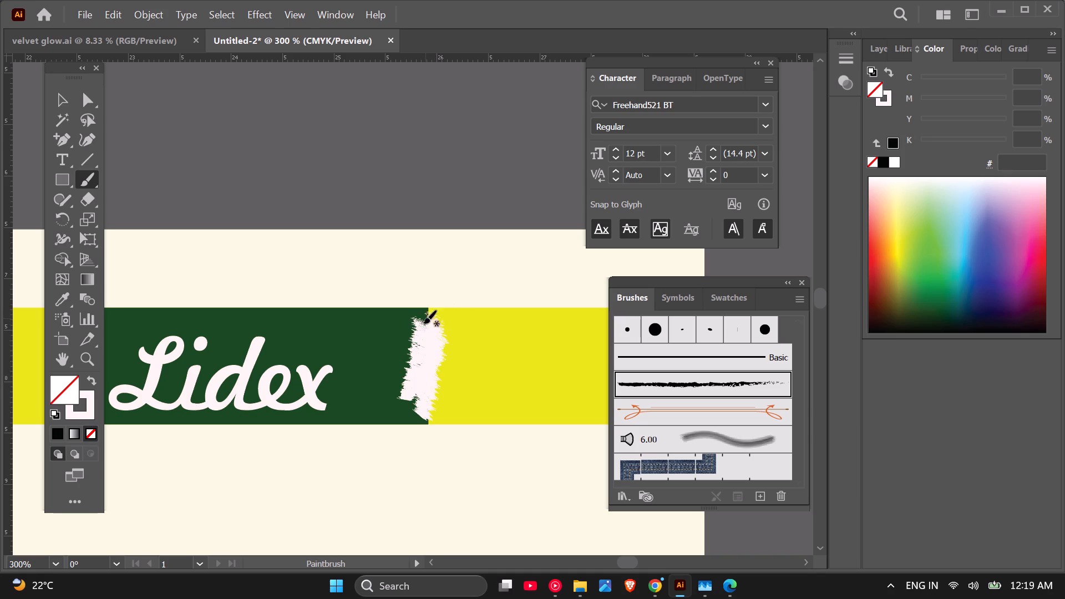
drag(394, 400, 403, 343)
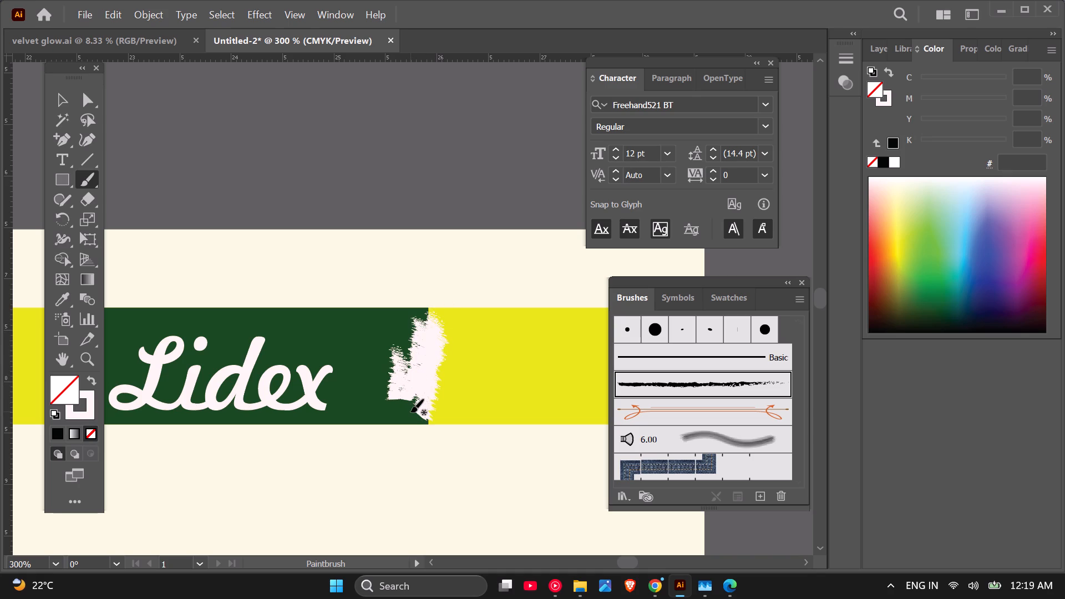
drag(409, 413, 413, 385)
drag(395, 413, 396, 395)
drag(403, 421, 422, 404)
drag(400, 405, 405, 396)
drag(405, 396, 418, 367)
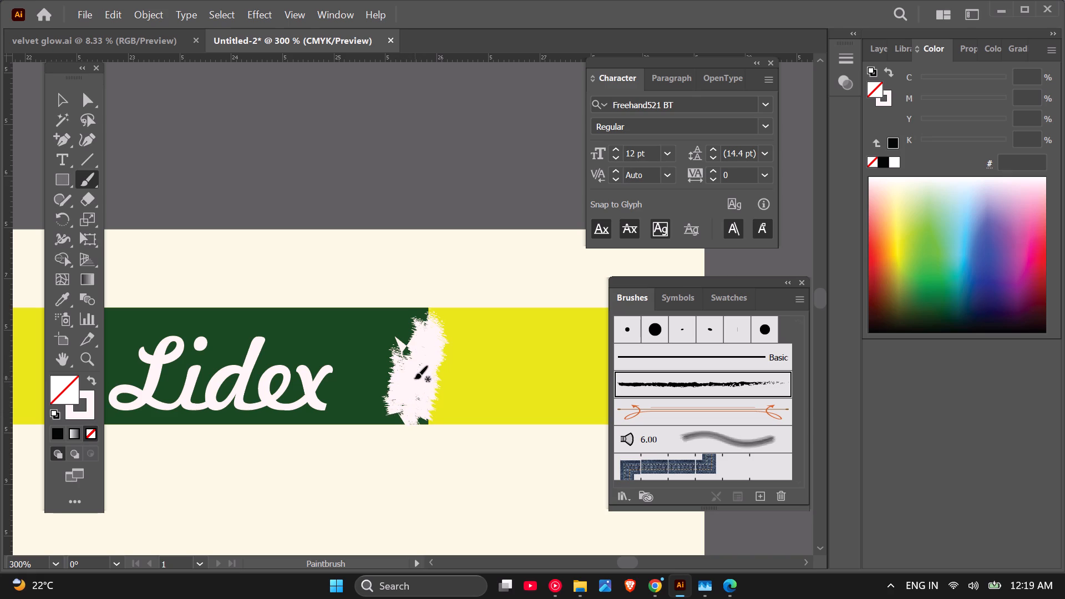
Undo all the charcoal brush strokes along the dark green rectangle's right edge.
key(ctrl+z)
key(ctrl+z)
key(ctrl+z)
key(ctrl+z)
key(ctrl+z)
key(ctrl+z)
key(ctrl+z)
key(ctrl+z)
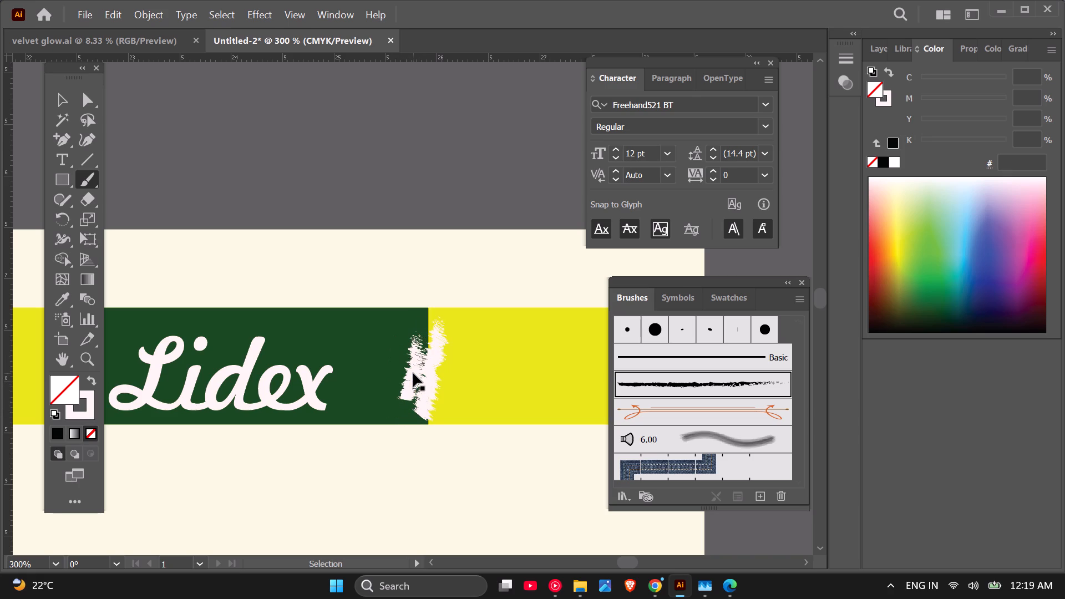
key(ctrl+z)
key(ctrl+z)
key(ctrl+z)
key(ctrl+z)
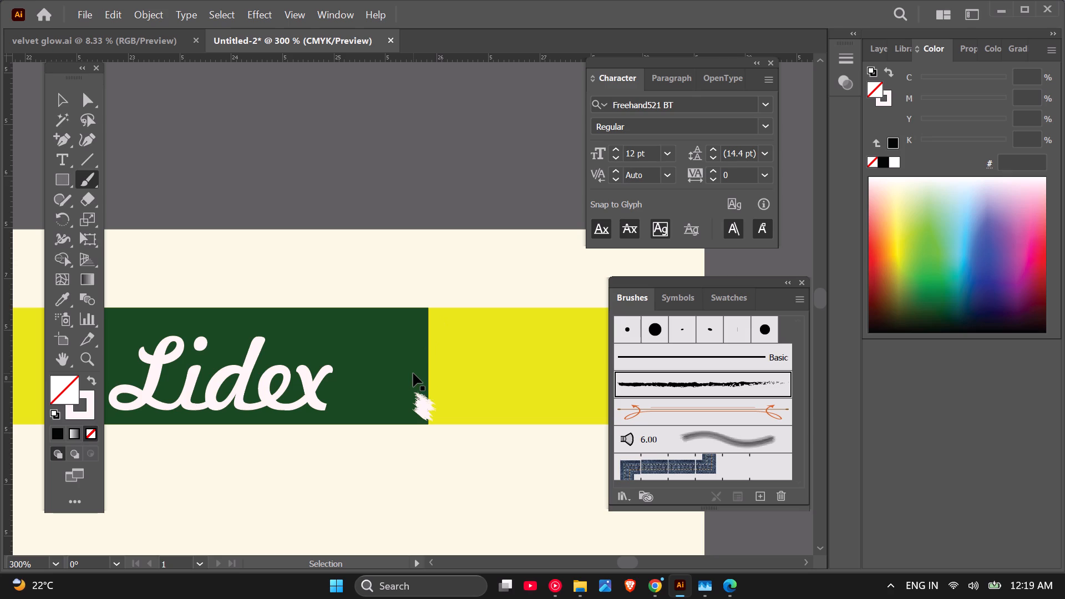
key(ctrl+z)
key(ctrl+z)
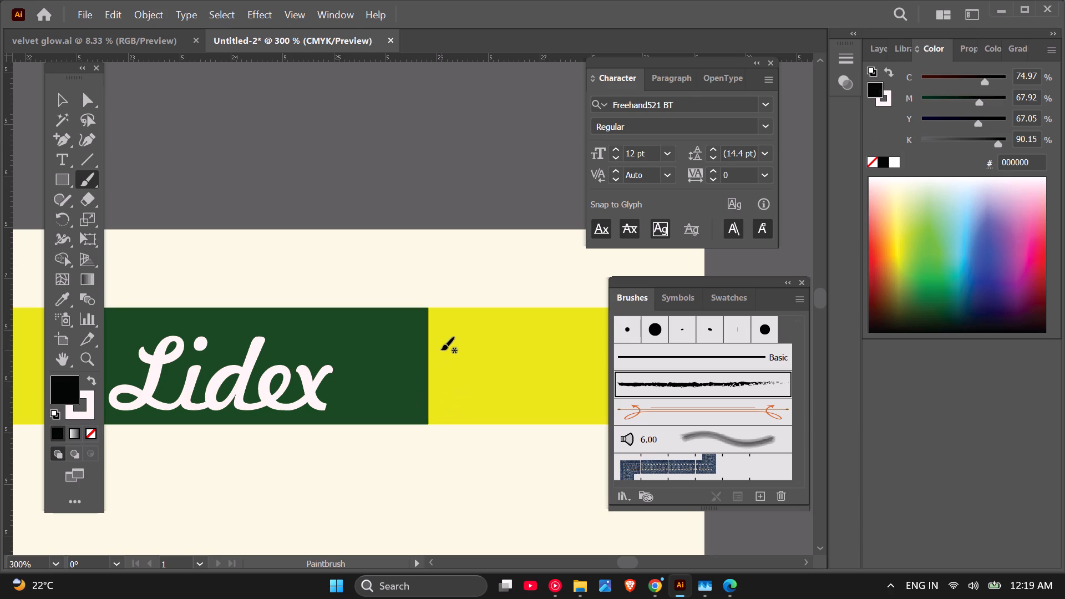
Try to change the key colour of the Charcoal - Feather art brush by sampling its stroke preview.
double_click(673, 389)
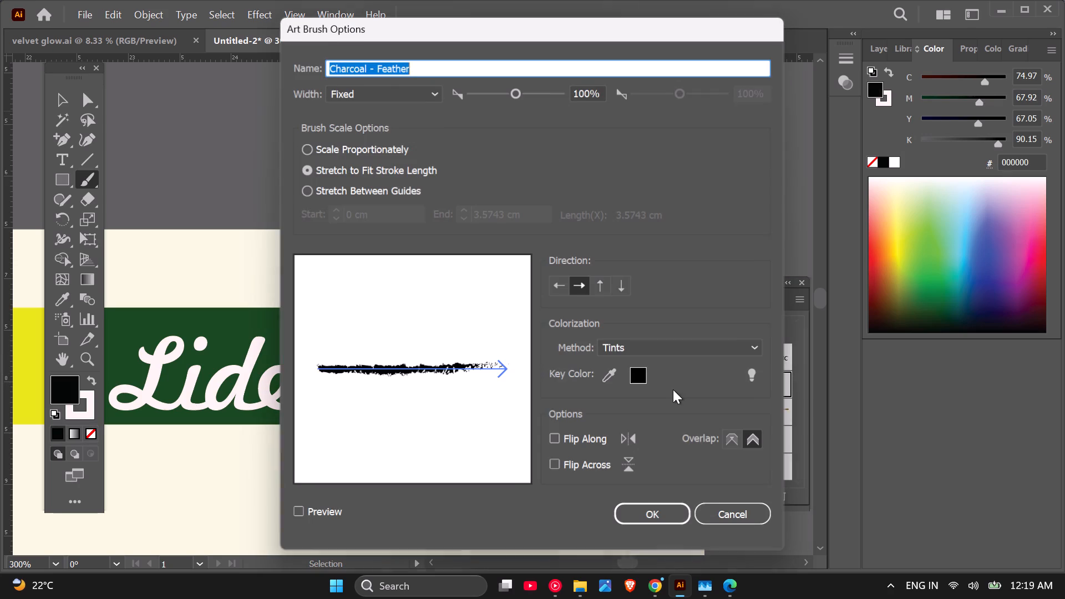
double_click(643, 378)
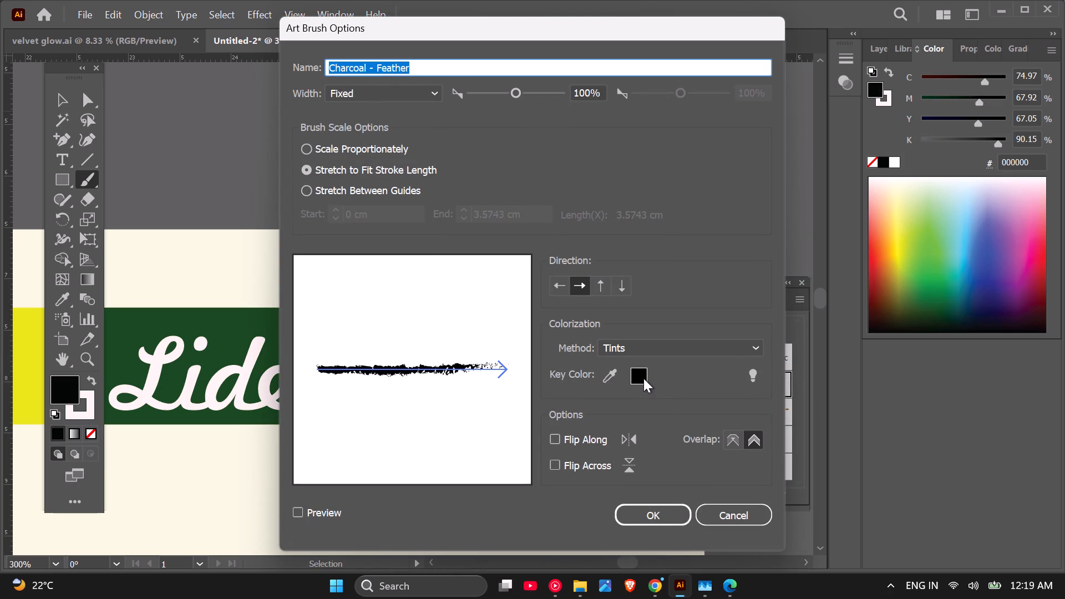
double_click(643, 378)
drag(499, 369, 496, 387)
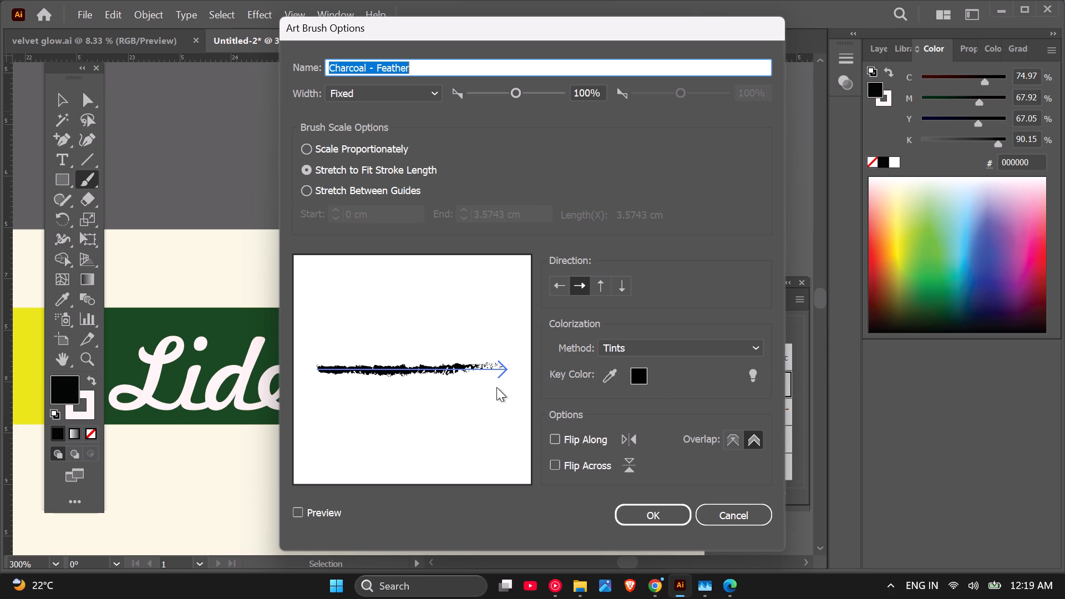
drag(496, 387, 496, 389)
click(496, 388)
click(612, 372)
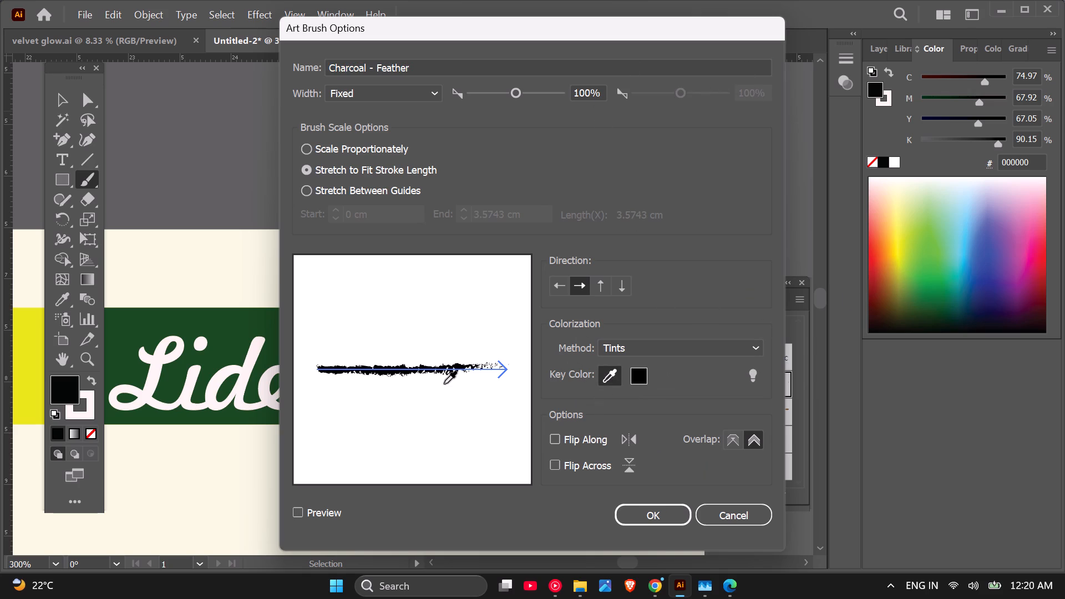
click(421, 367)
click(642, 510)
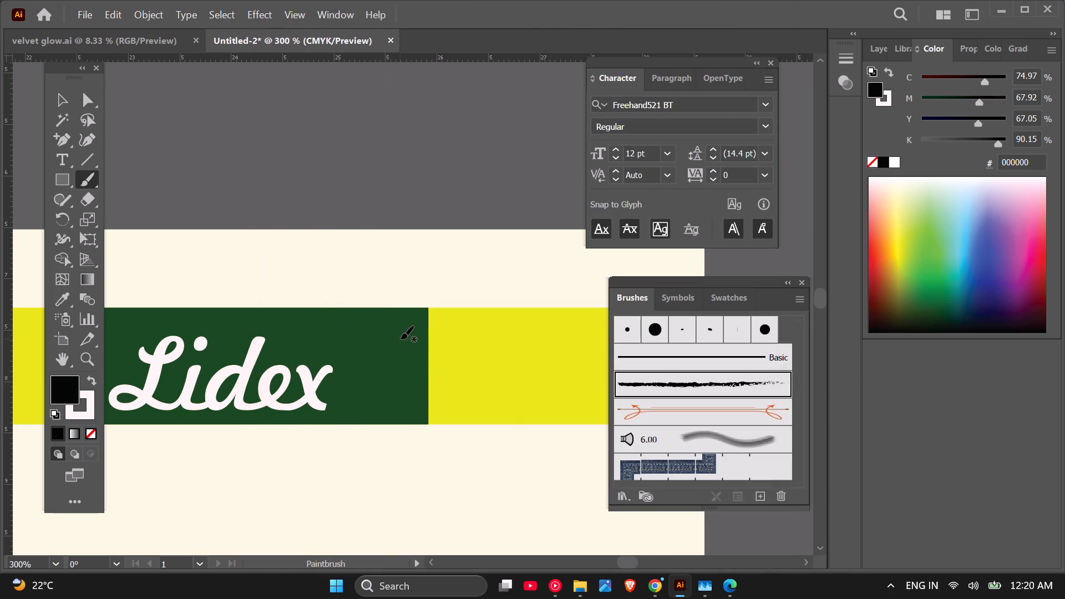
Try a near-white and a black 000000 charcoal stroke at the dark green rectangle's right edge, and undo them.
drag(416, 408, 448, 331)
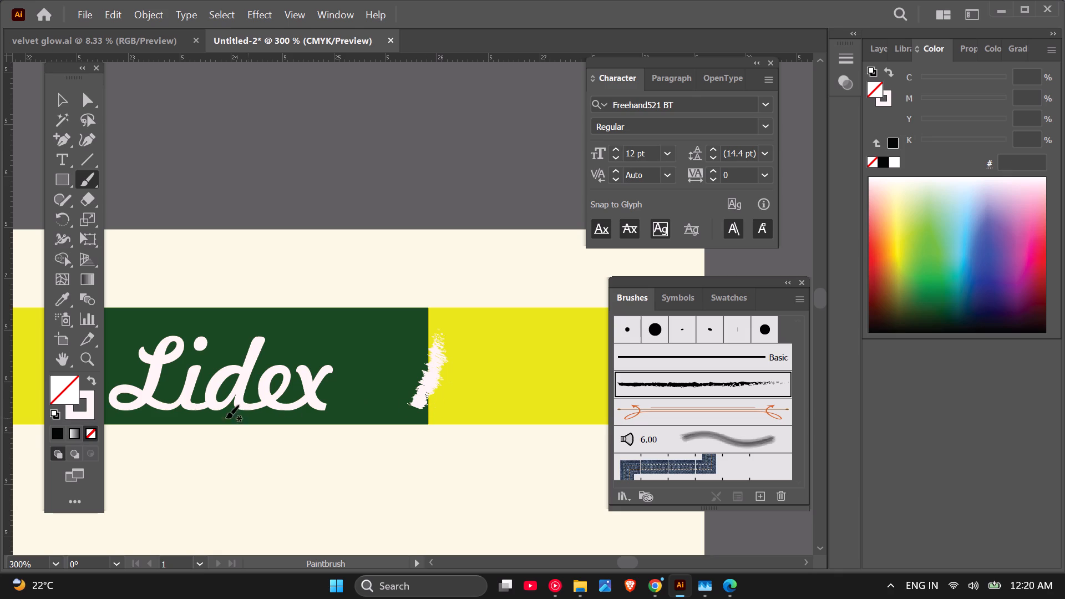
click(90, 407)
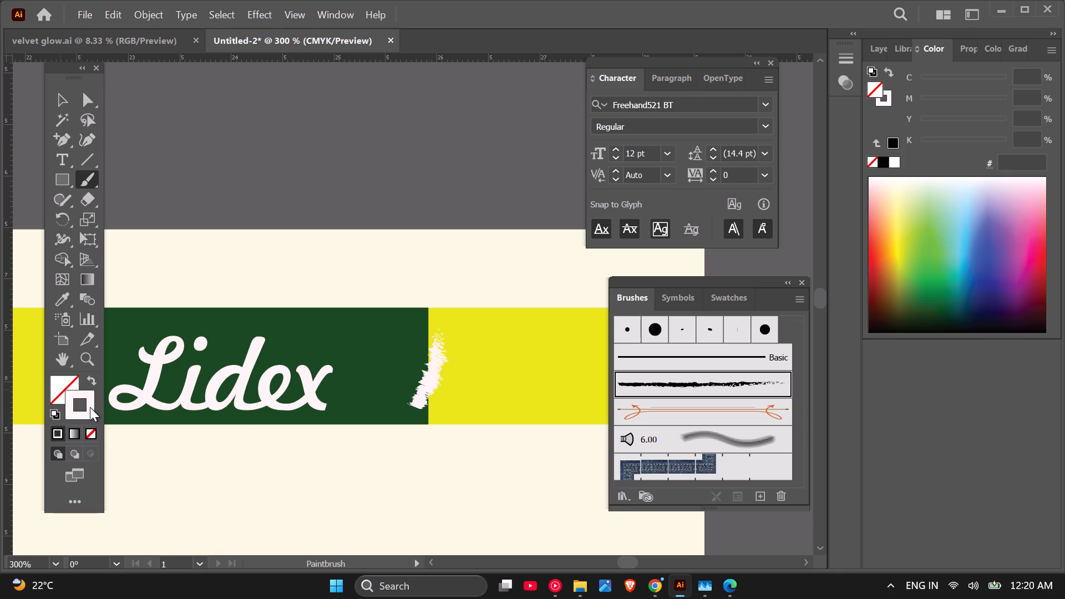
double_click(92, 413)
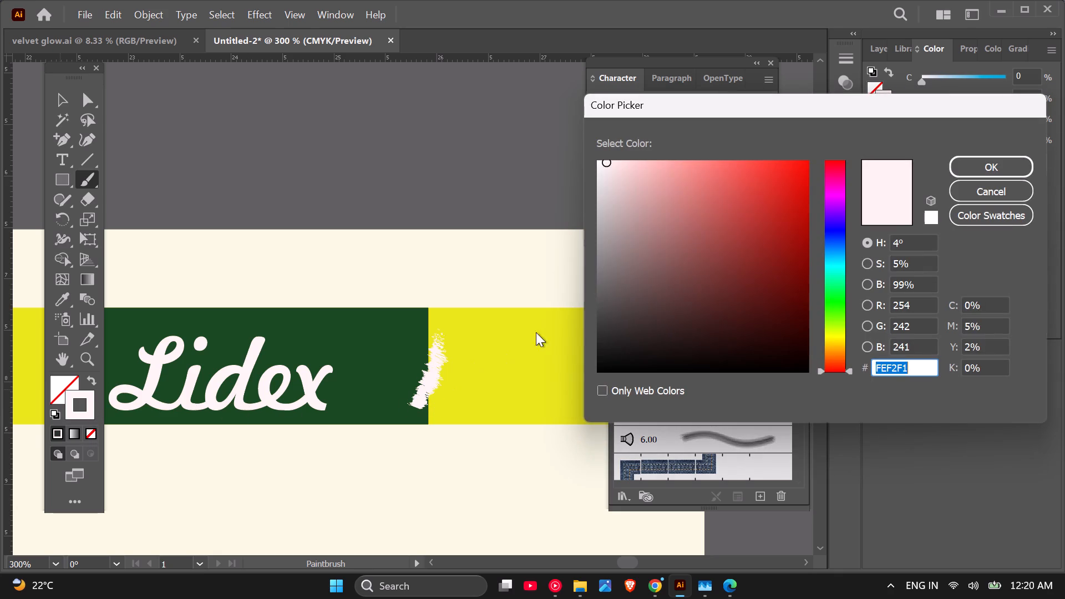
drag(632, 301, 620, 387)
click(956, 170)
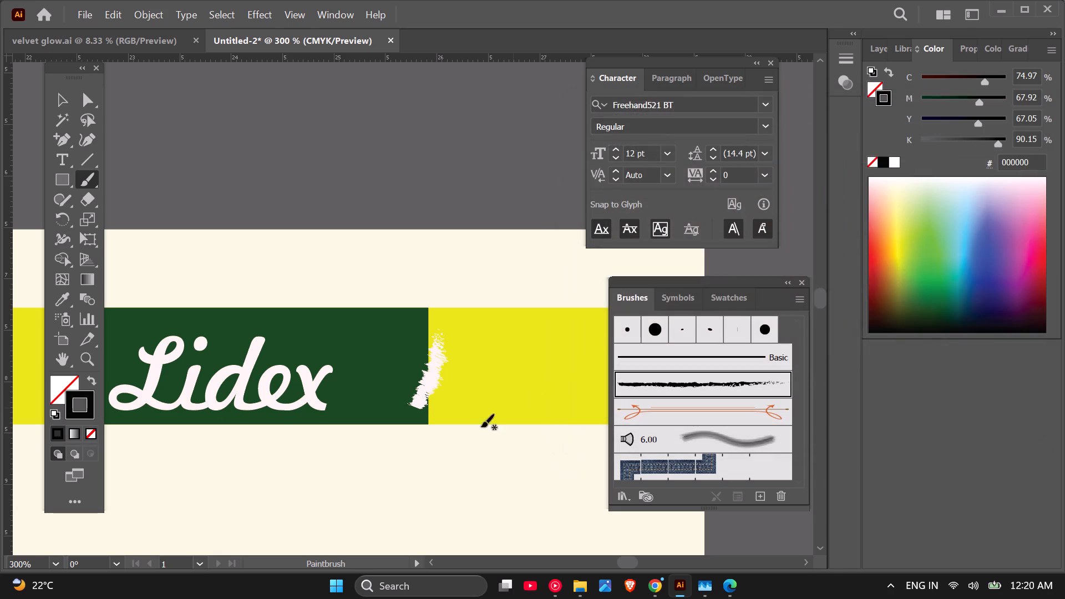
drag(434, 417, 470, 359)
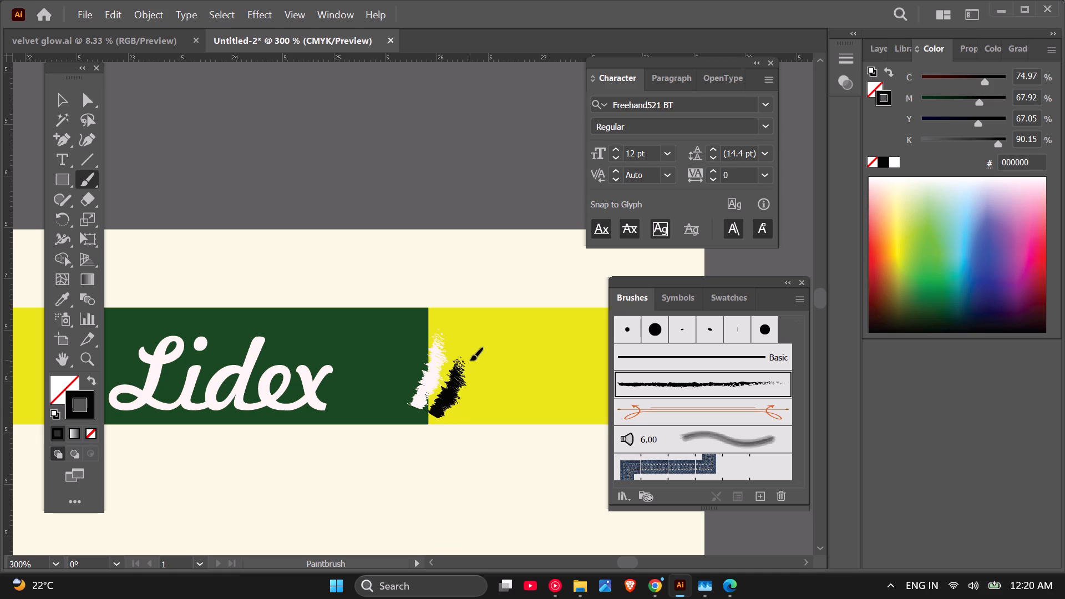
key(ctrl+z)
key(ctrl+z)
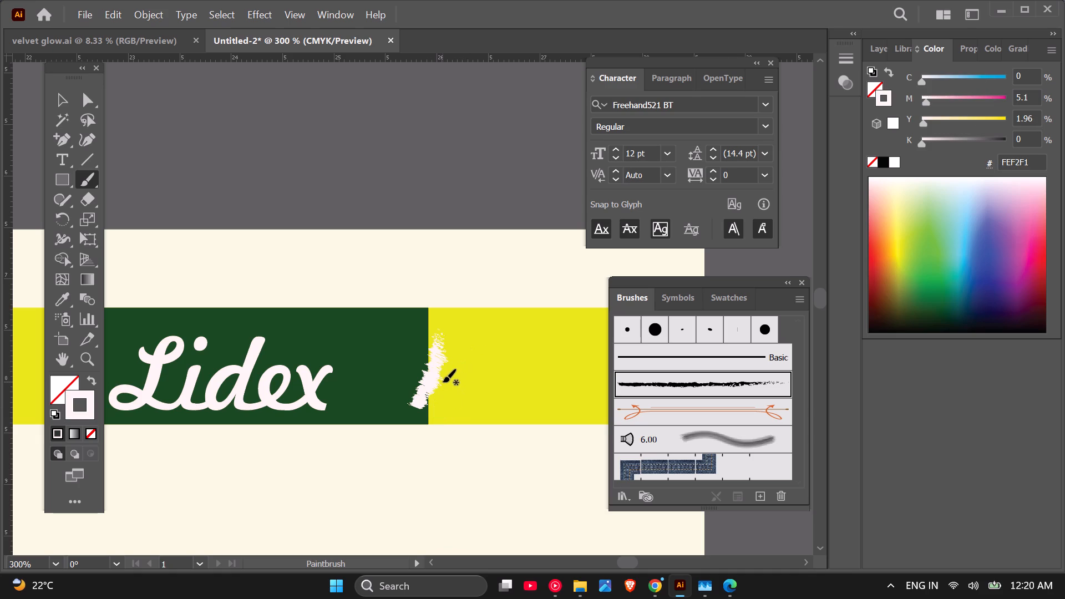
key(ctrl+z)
Swap fill and stroke so the stroke is black, and paint overlapping top-to-bottom charcoal strokes over the dark green rectangle's right edge.
click(92, 380)
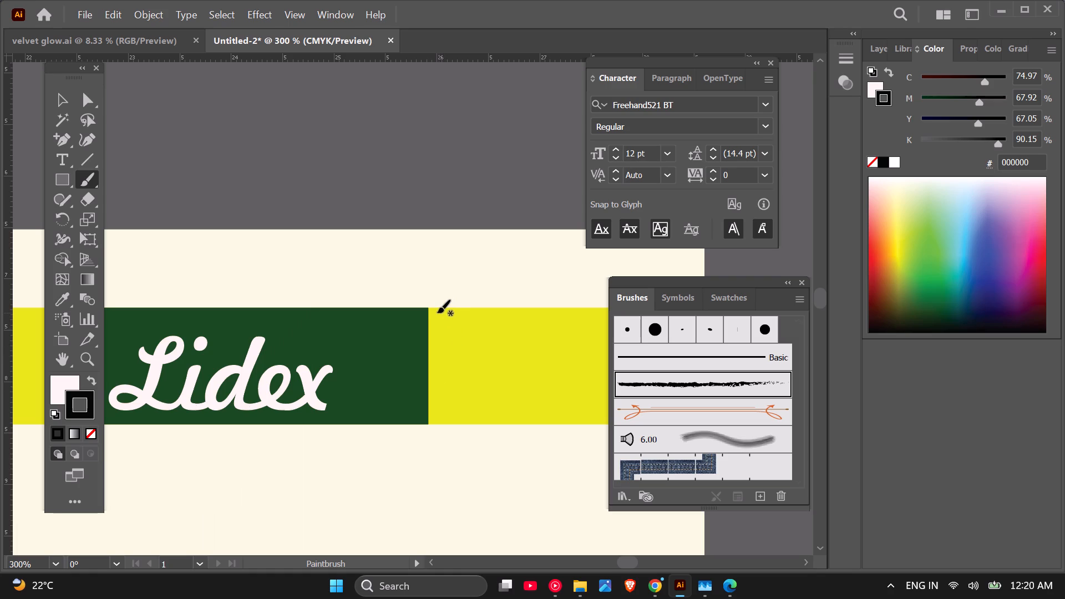
drag(432, 314, 412, 410)
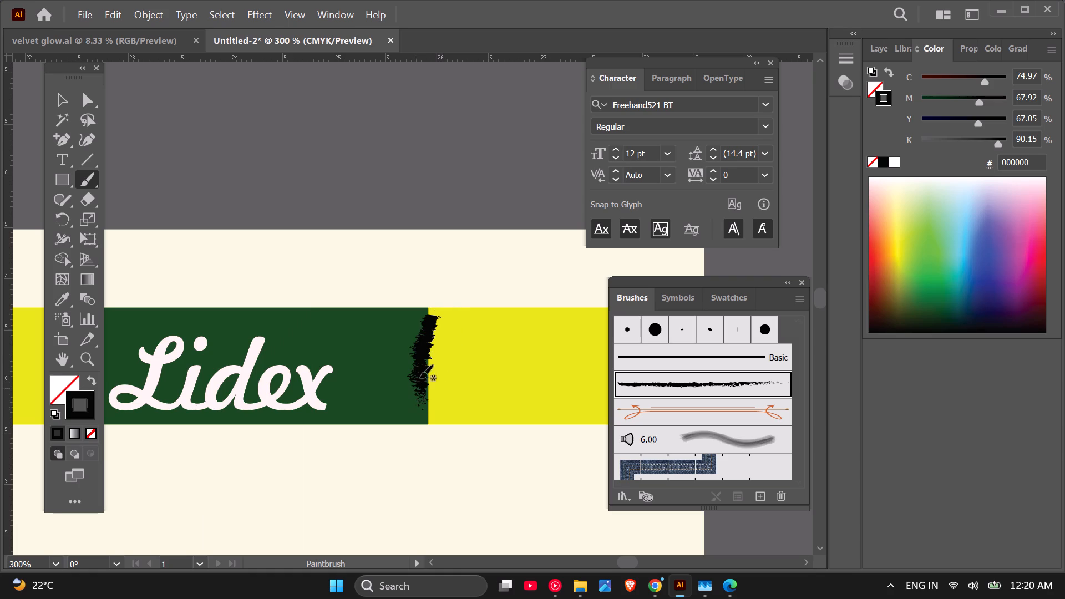
drag(445, 325, 425, 419)
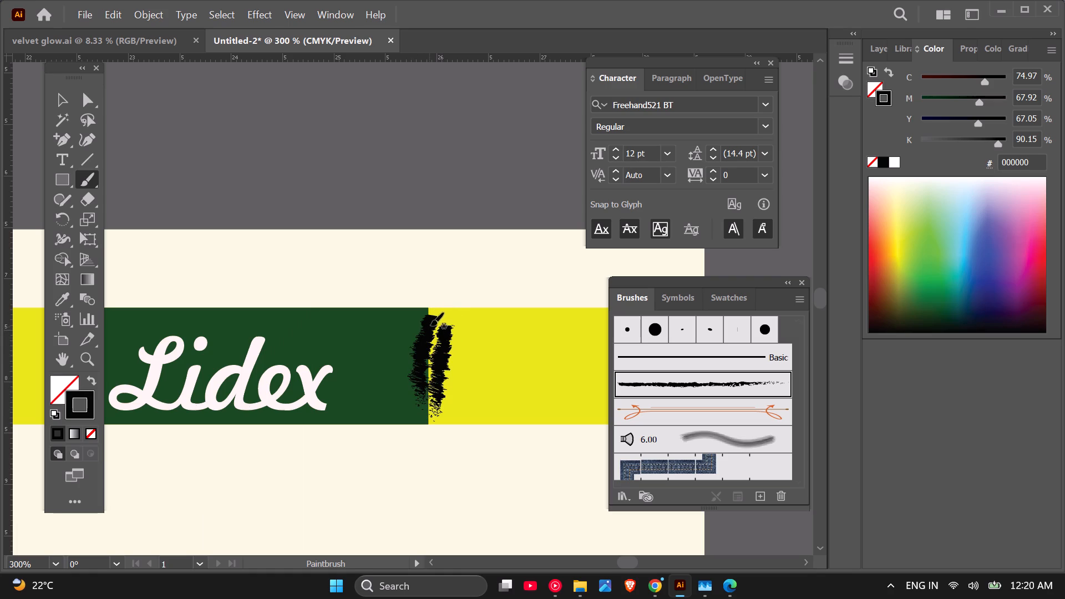
drag(434, 323, 423, 409)
drag(425, 314, 405, 392)
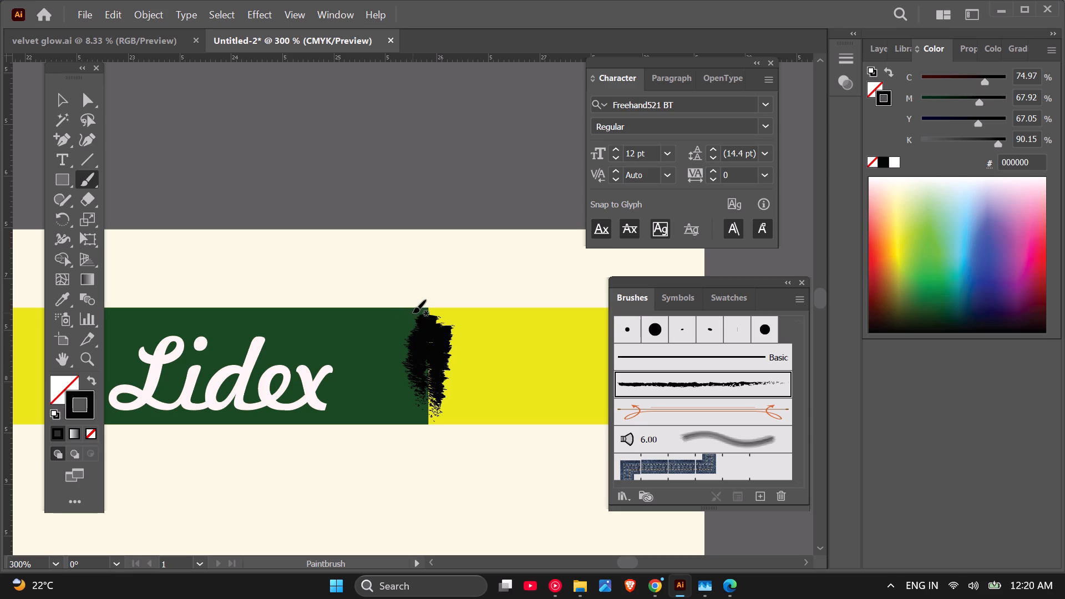
drag(413, 313, 387, 407)
drag(407, 375, 407, 417)
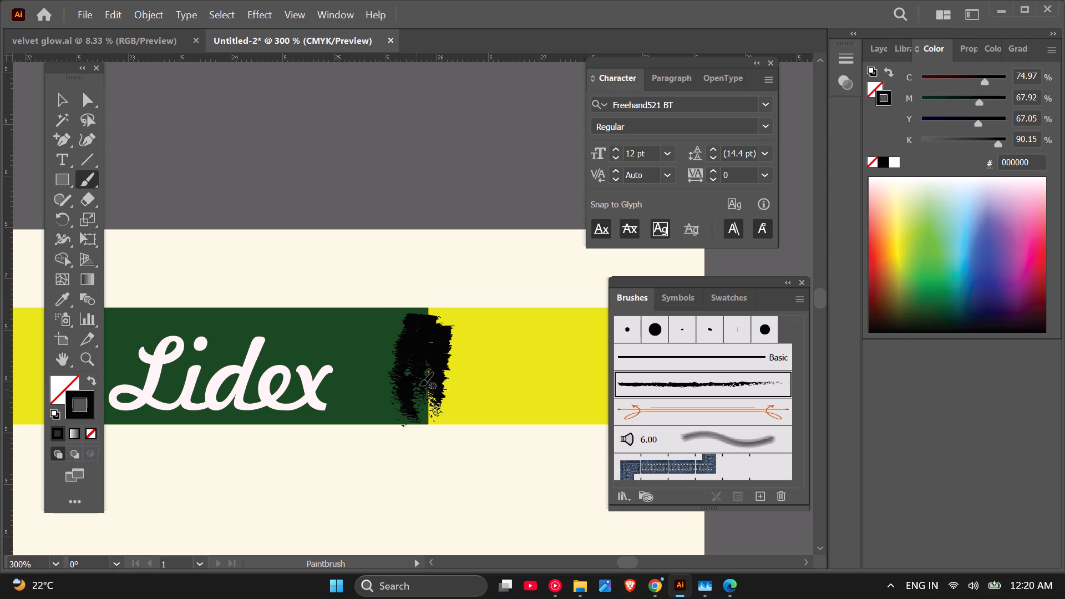
Extend the black charcoal patch to the bottom edge of the band with short downward strokes.
drag(422, 381, 424, 404)
drag(421, 404, 421, 423)
drag(426, 384, 428, 419)
drag(428, 419, 428, 420)
drag(434, 397, 432, 415)
Fill the remaining gaps inside the black charcoal patch with short strokes and dabs.
drag(431, 363, 428, 369)
drag(428, 370, 428, 378)
drag(428, 378, 428, 384)
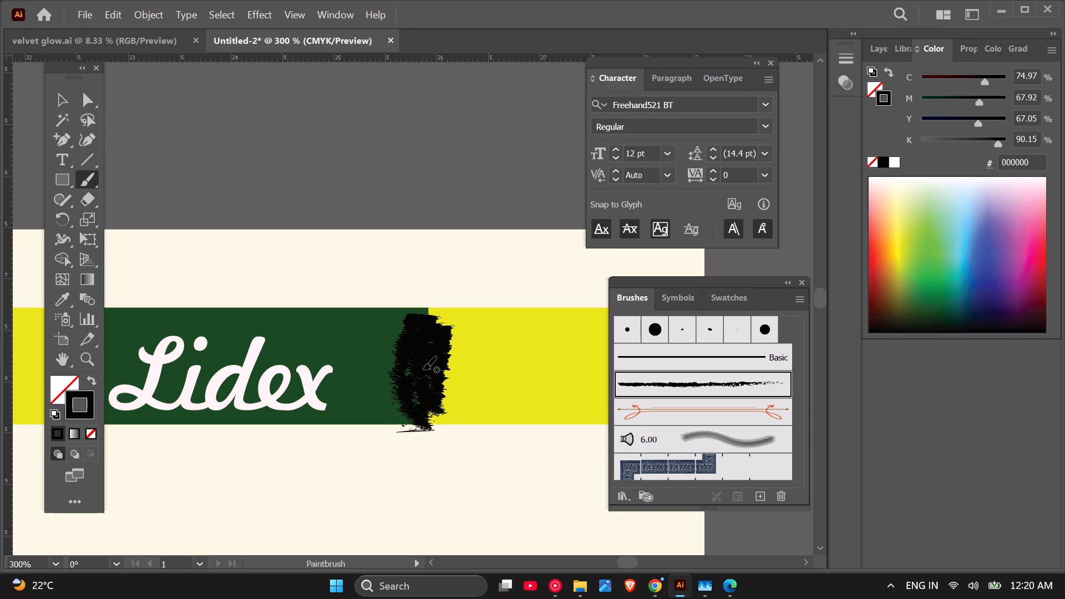
drag(423, 369, 423, 375)
drag(411, 354, 409, 366)
drag(408, 368, 406, 382)
drag(404, 372, 404, 377)
drag(408, 379, 412, 393)
drag(422, 401, 428, 414)
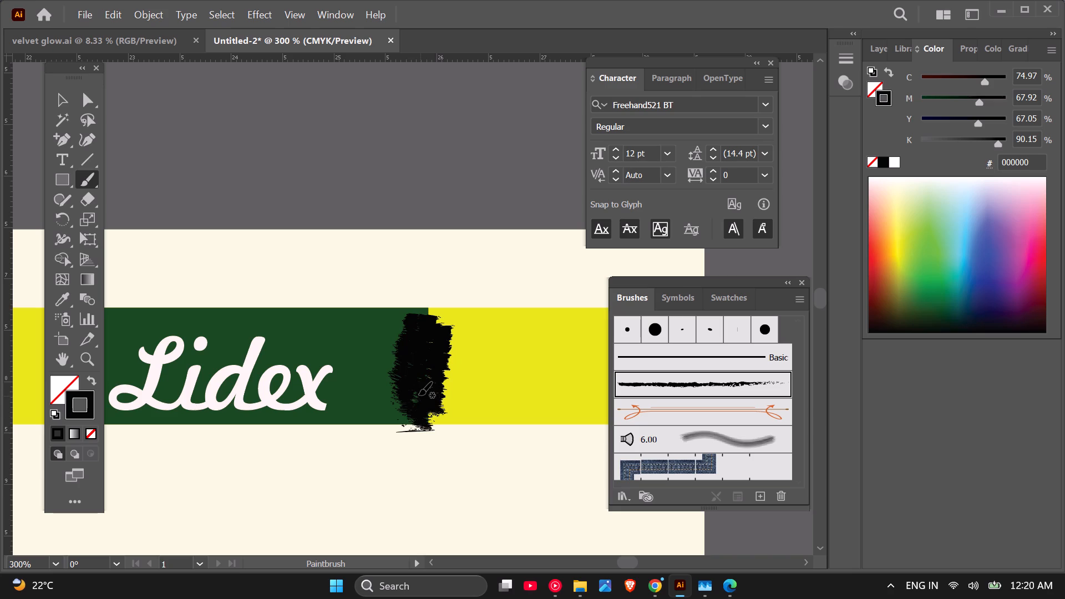
click(419, 395)
double_click(414, 392)
drag(415, 389, 422, 389)
drag(423, 383, 429, 380)
click(433, 367)
drag(433, 361, 433, 372)
click(430, 347)
click(433, 342)
click(433, 336)
Build up the upper right corner of the black charcoal patch with short strokes and dabs.
drag(431, 323, 430, 331)
click(439, 316)
click(440, 322)
drag(443, 321, 442, 329)
click(442, 322)
double_click(444, 317)
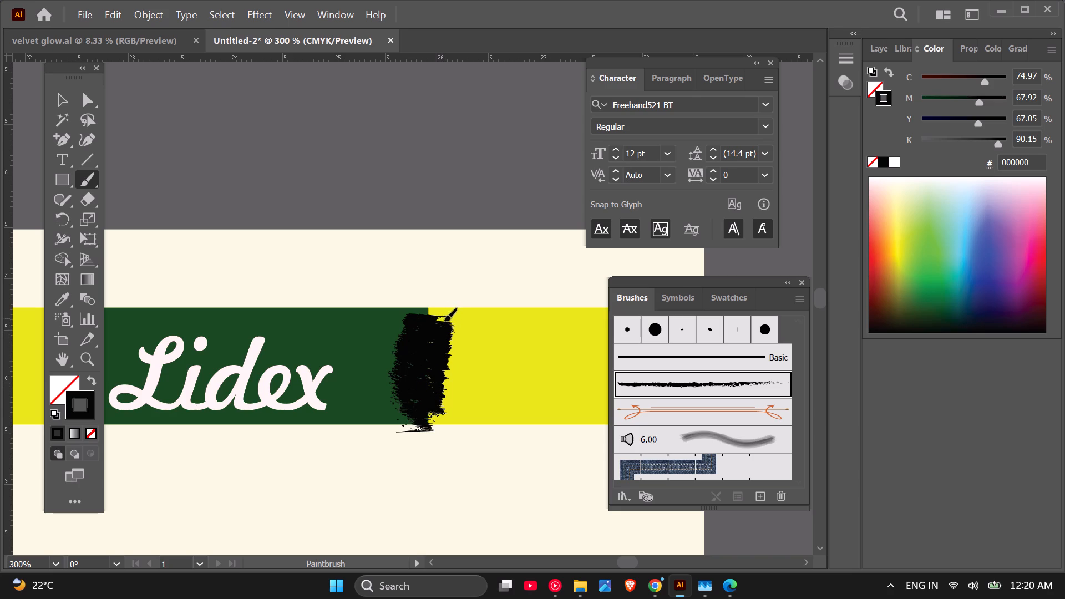
drag(443, 316, 442, 323)
drag(440, 312, 438, 318)
double_click(434, 314)
double_click(430, 313)
Extend the black charcoal patch above the band's top edge, widen both sides, and fill out its lower left side.
drag(420, 302, 413, 338)
drag(410, 302, 400, 346)
drag(393, 321, 387, 379)
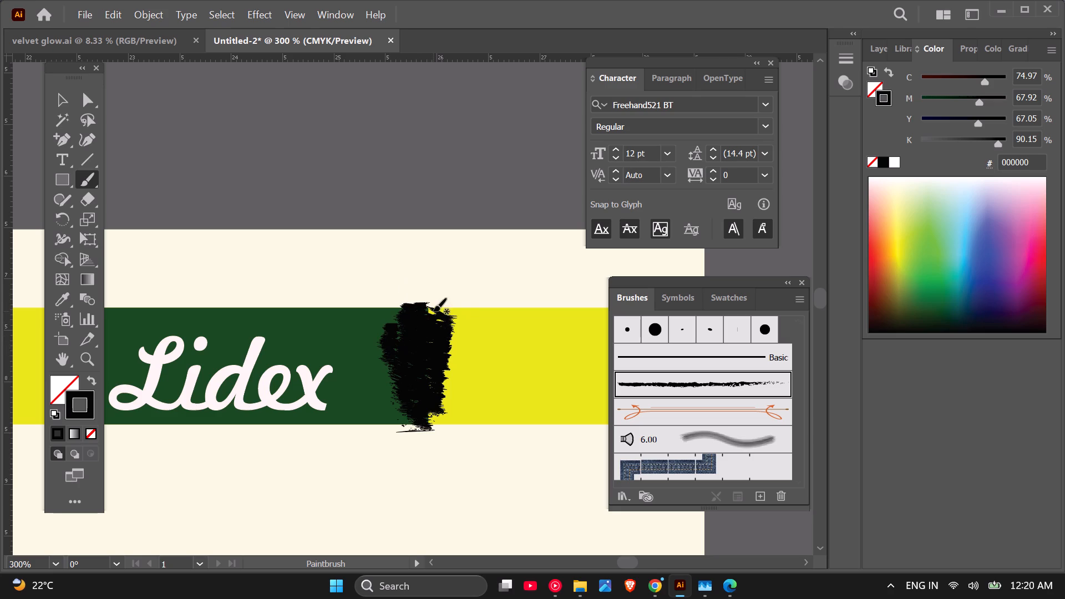
drag(437, 327, 440, 368)
drag(458, 329, 450, 379)
drag(388, 382, 382, 414)
drag(402, 405, 400, 415)
drag(398, 375, 393, 390)
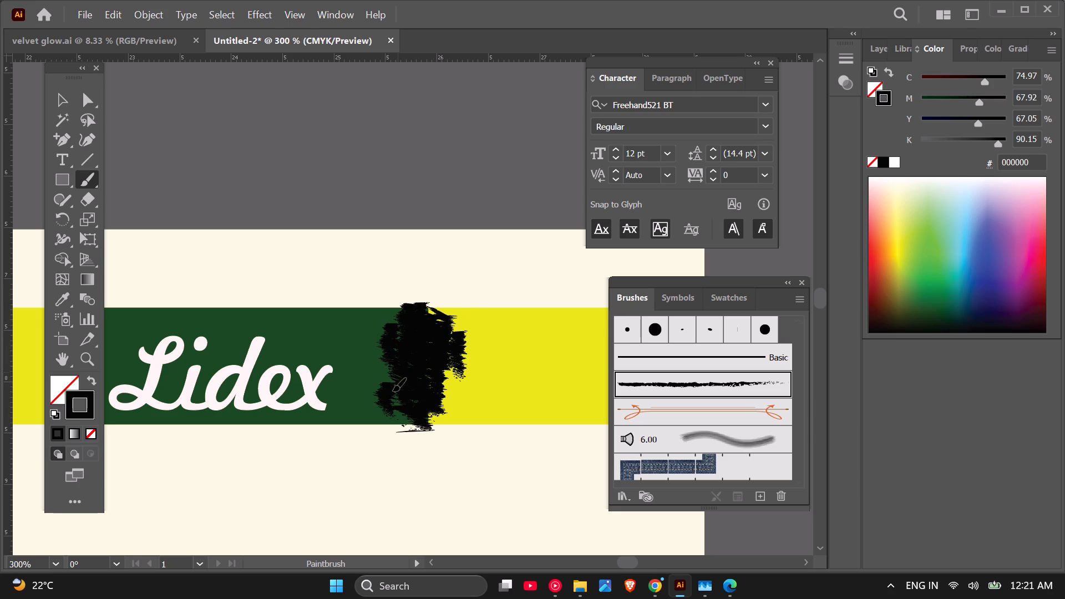
drag(393, 390, 389, 398)
drag(389, 361, 387, 382)
drag(395, 403, 398, 412)
click(398, 407)
Widen the black charcoal patch further over the yellow band with strokes along its right side and upper right corner.
drag(454, 357, 438, 409)
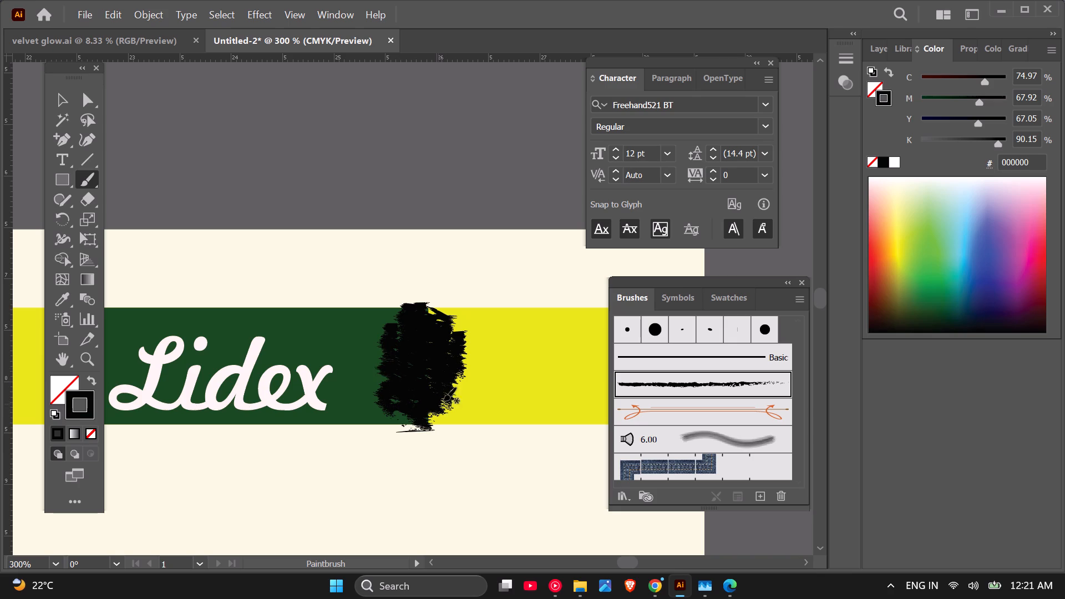
drag(459, 369, 446, 405)
drag(475, 332, 464, 390)
drag(460, 332, 458, 343)
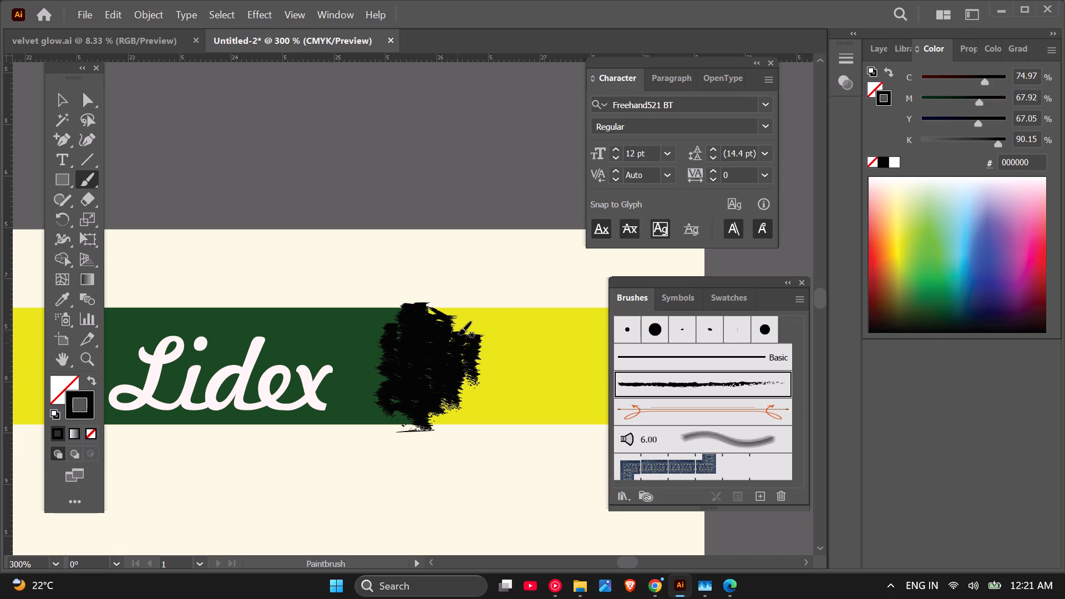
drag(466, 317, 468, 331)
drag(475, 313, 477, 331)
drag(459, 329, 458, 346)
click(457, 337)
drag(466, 330, 469, 338)
click(475, 331)
drag(478, 331, 481, 343)
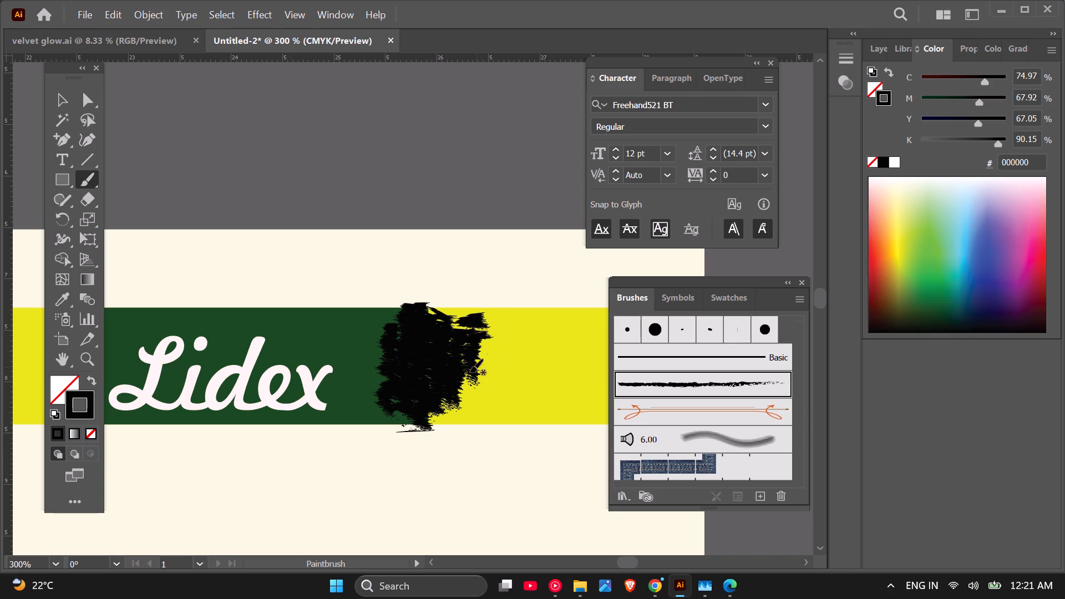
drag(465, 377, 462, 390)
drag(462, 379, 464, 394)
Draw a black-filled rectangle with no stroke, about 1.55 × 1.13 cm, over the charcoal patch, matching the band's height.
click(74, 106)
scroll(331, 351, down, 1)
scroll(402, 334, up, 1)
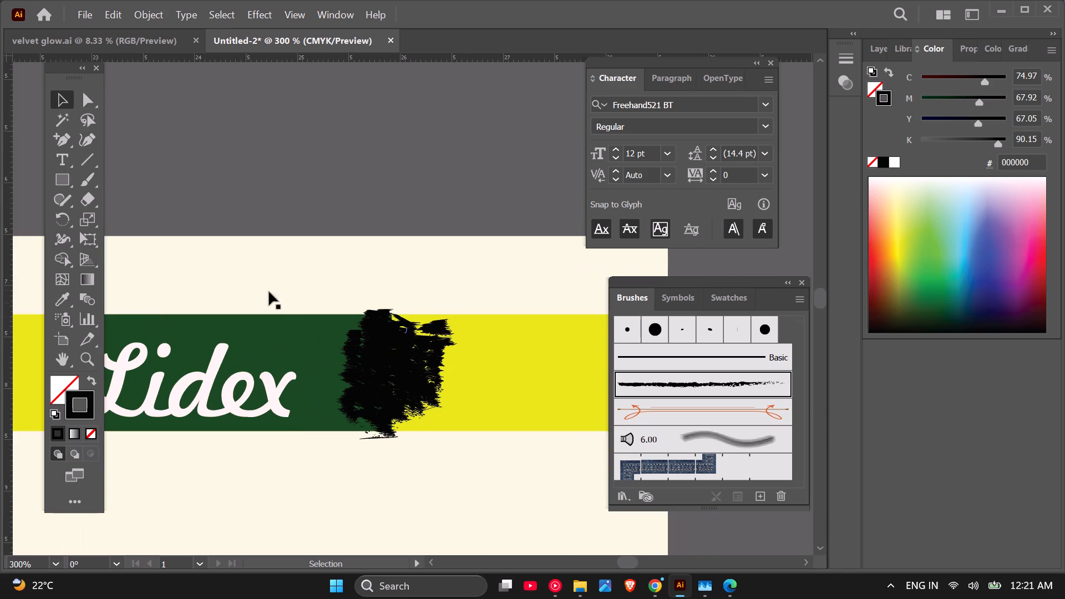
click(64, 179)
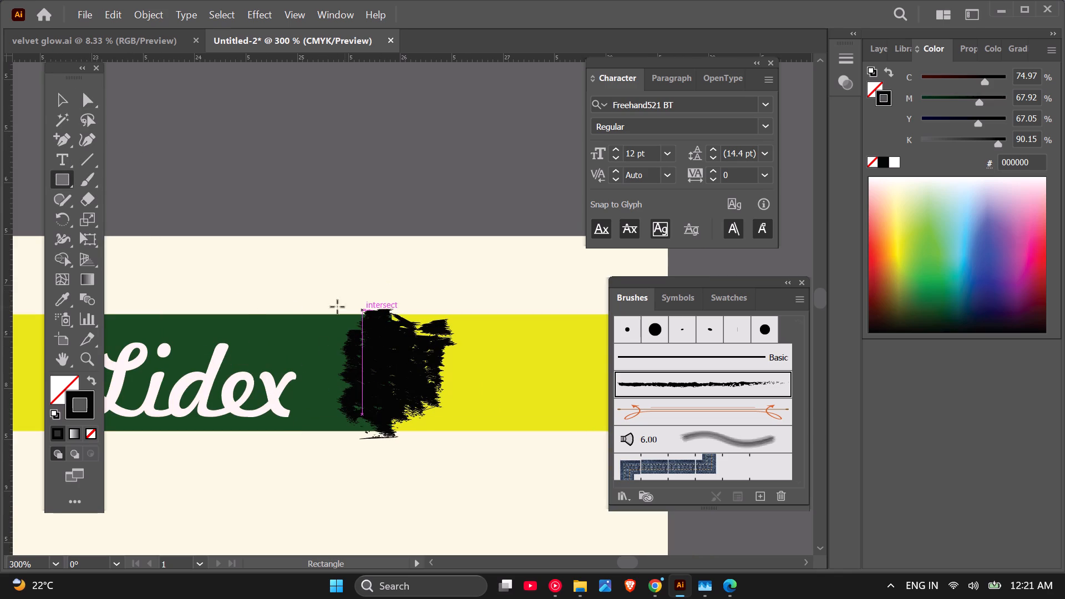
click(88, 380)
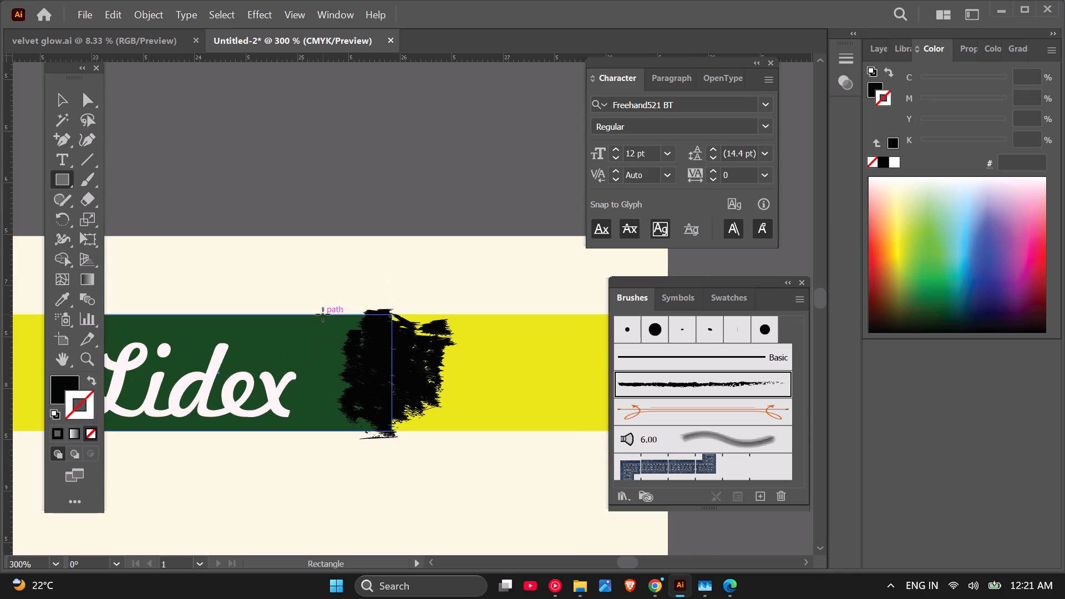
drag(323, 314, 481, 425)
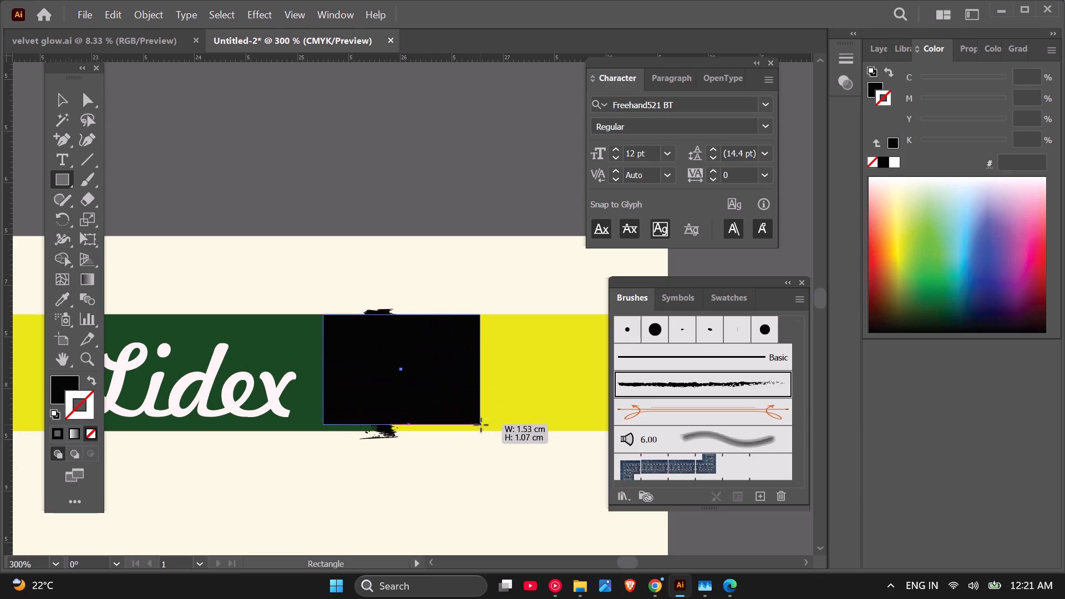
drag(481, 425, 483, 431)
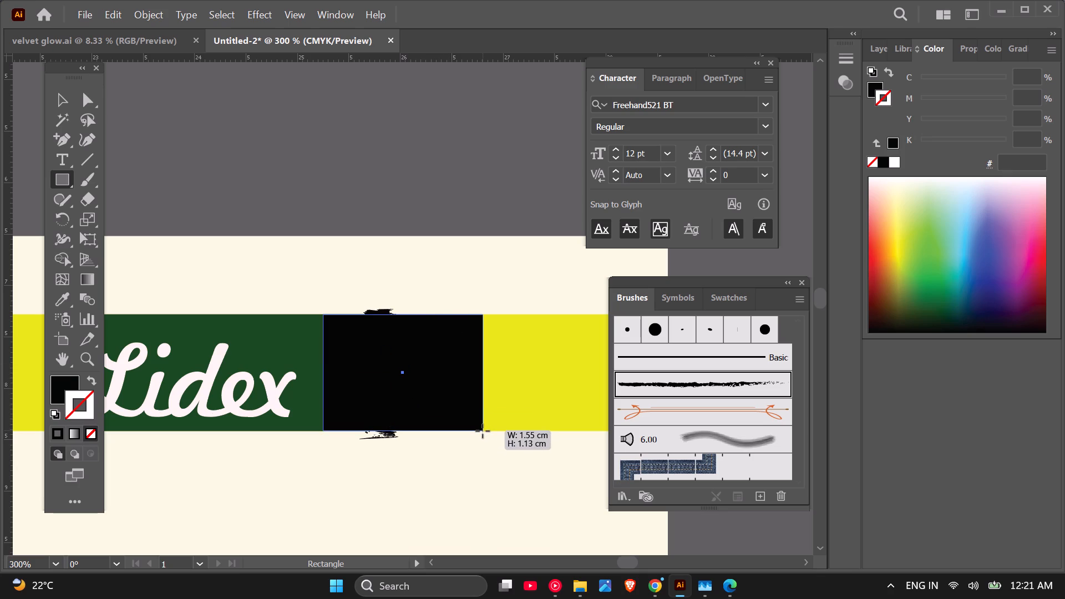
drag(483, 431, 485, 433)
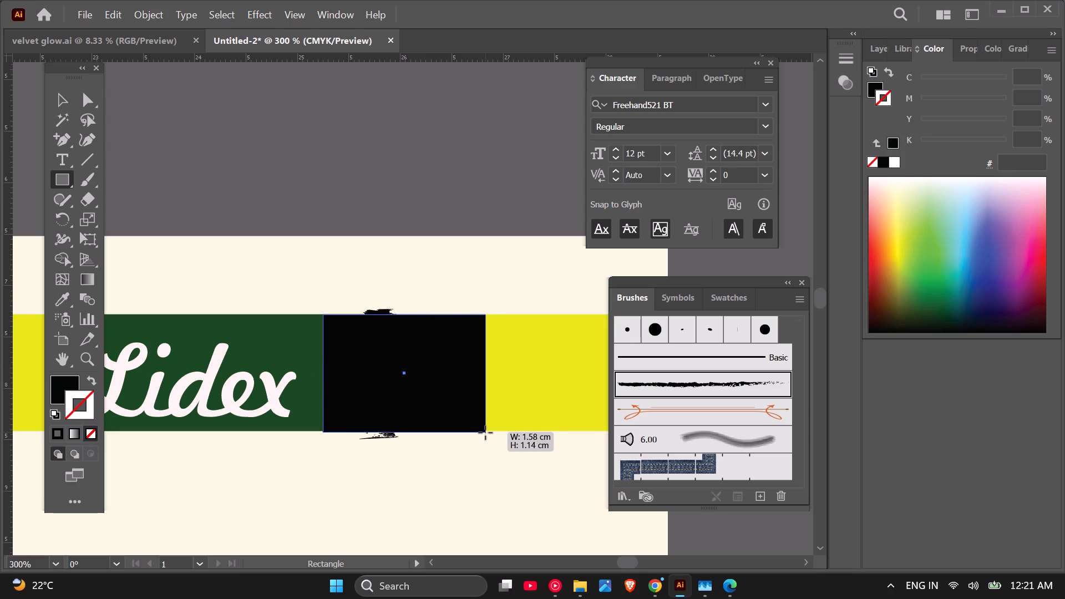
drag(485, 433, 481, 430)
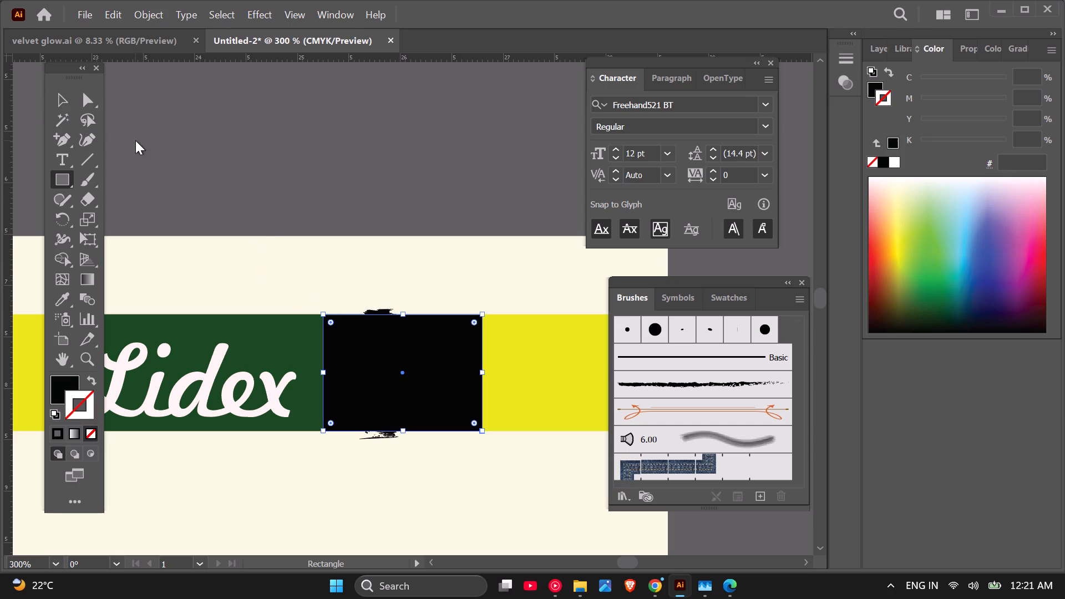
Make a clipping mask from the black rectangle and the charcoal stroke protruding above the band's top edge.
shift+click(379, 309)
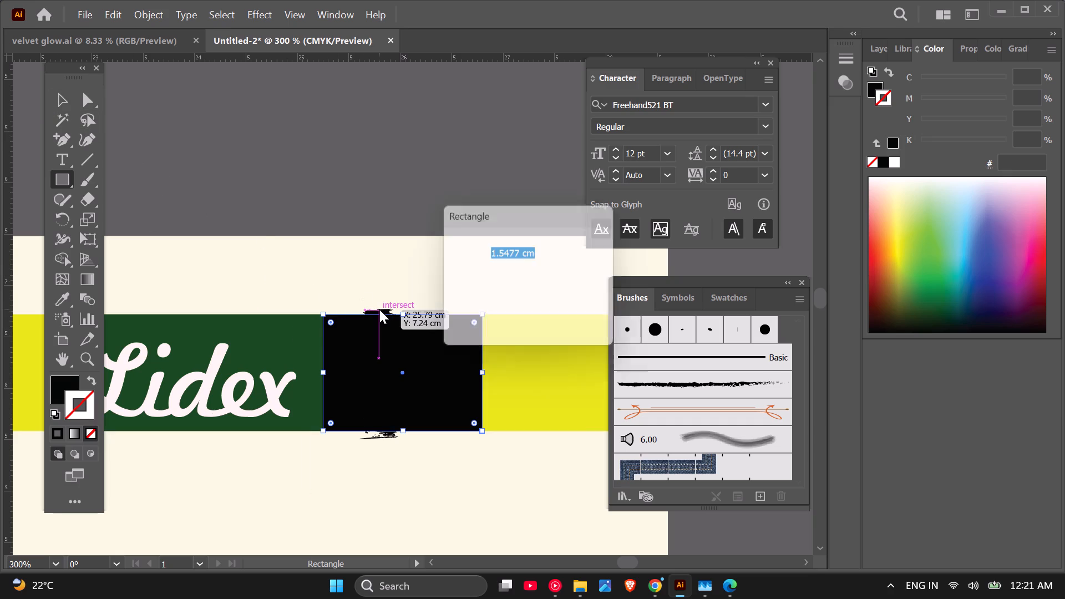
click(552, 316)
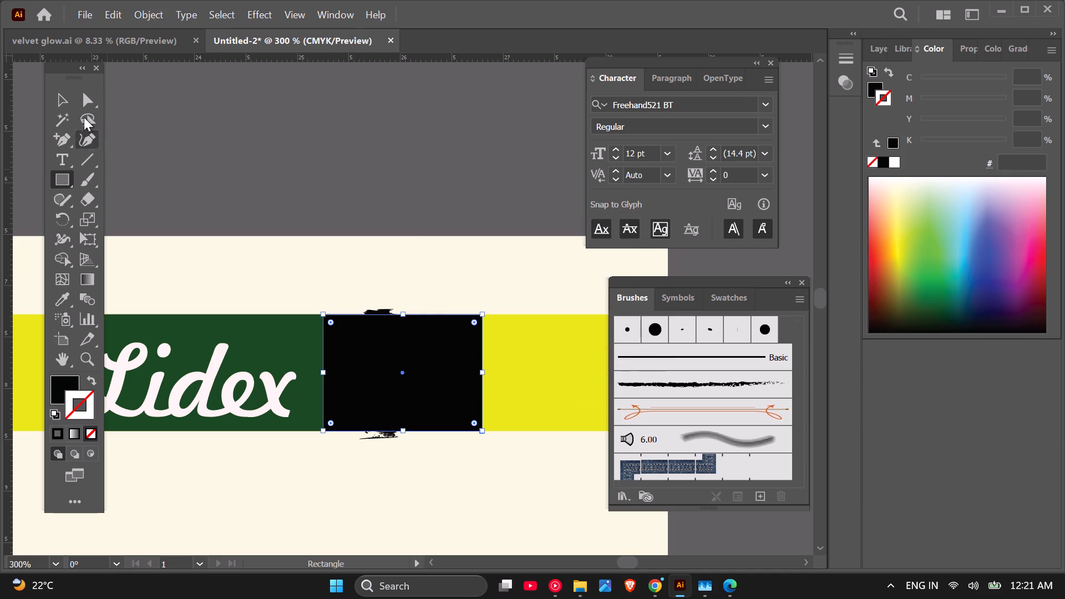
click(70, 103)
shift+click(383, 311)
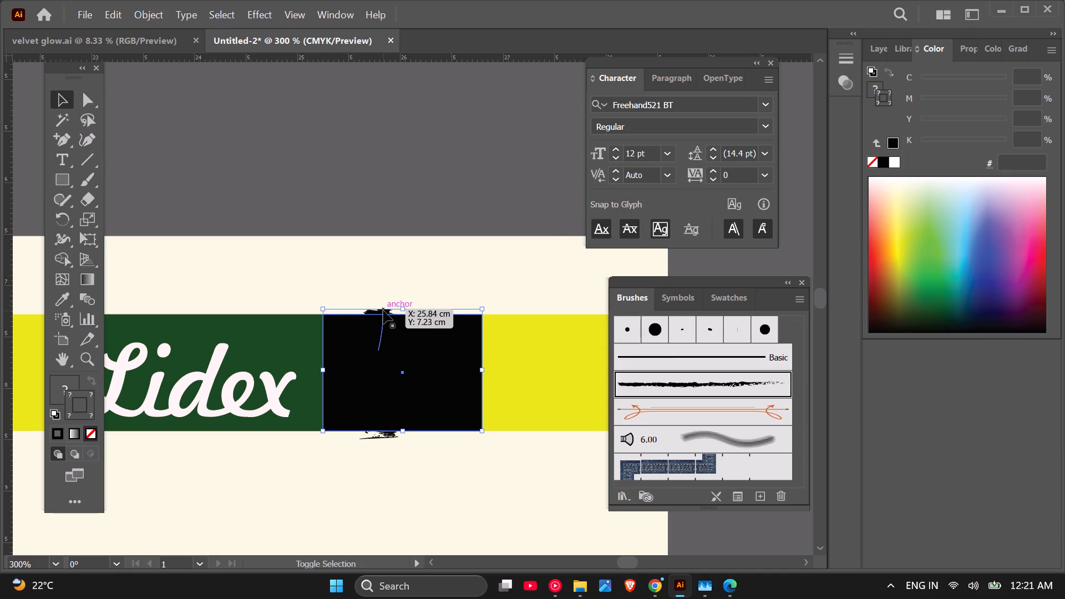
right_click(388, 326)
click(440, 381)
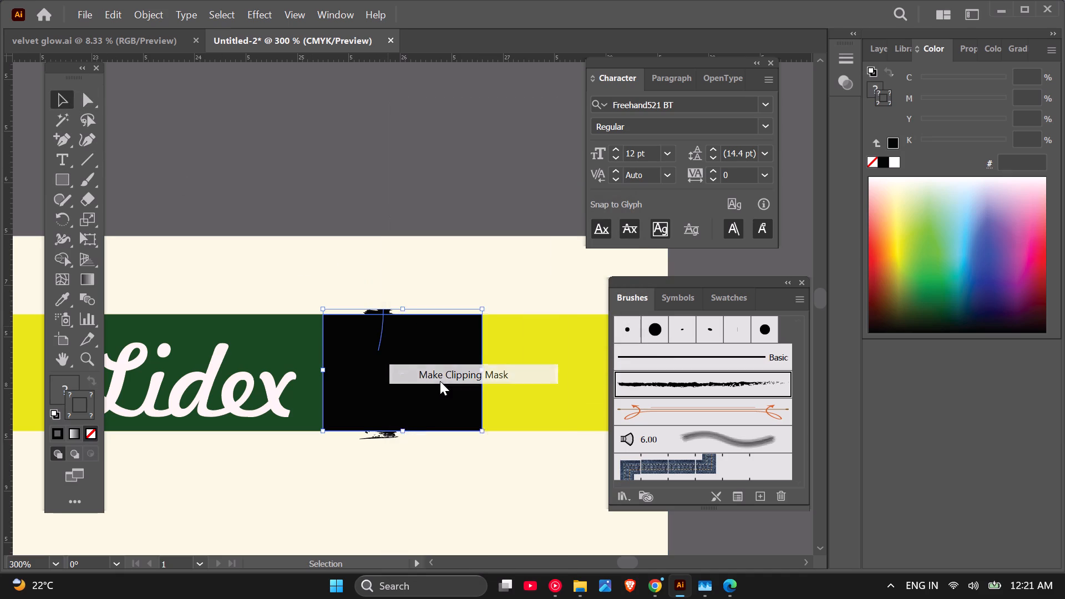
click(418, 158)
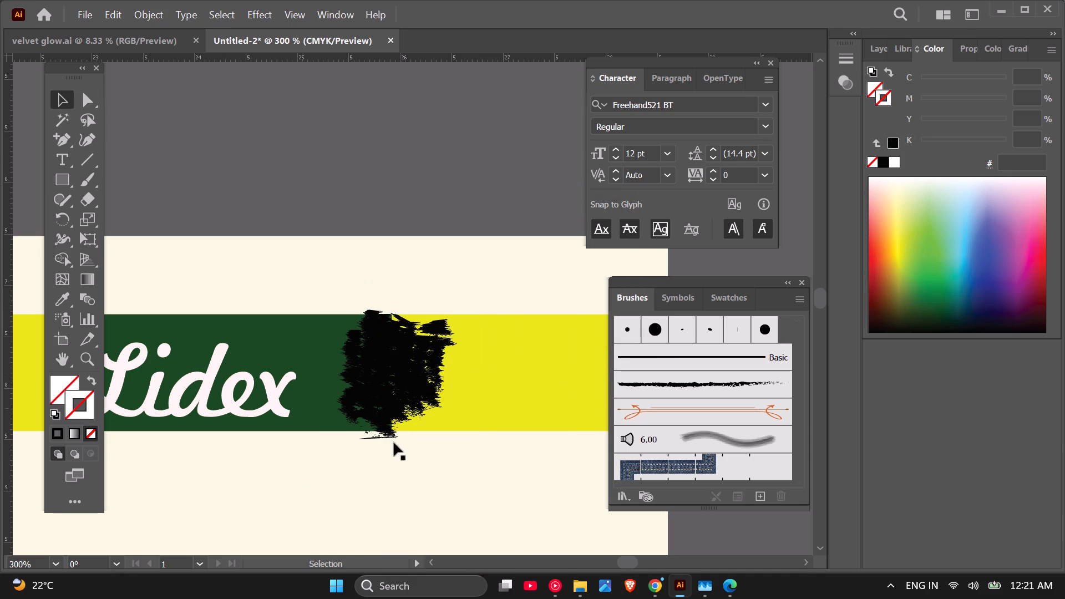
Delete the charcoal stroke that hangs below the band's bottom edge.
scroll(386, 459, up, 2)
click(377, 415)
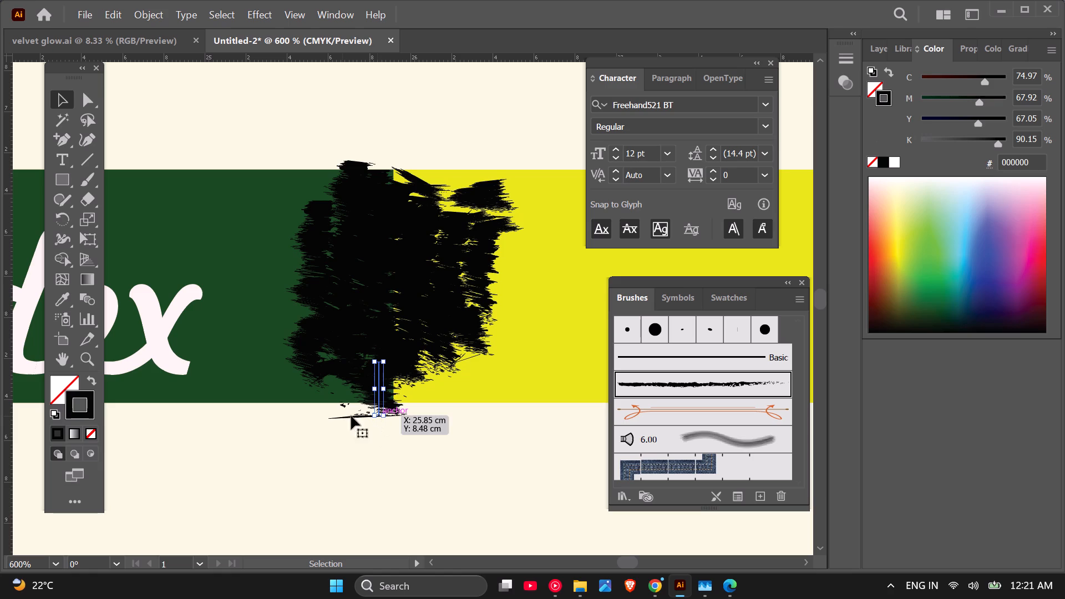
click(338, 415)
click(339, 419)
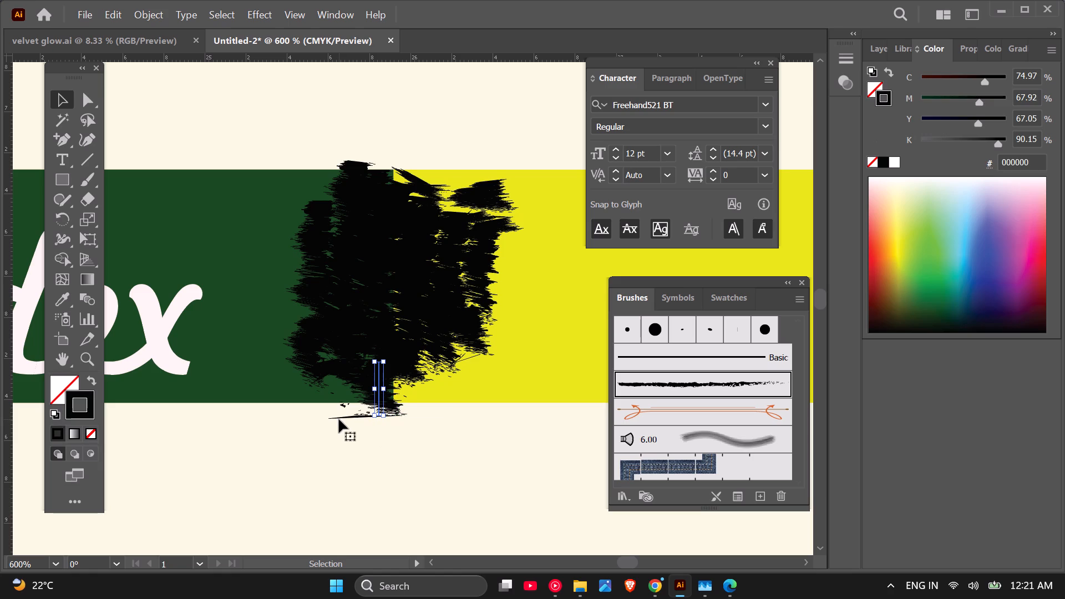
key(BackSpace)
scroll(372, 451, down, 4)
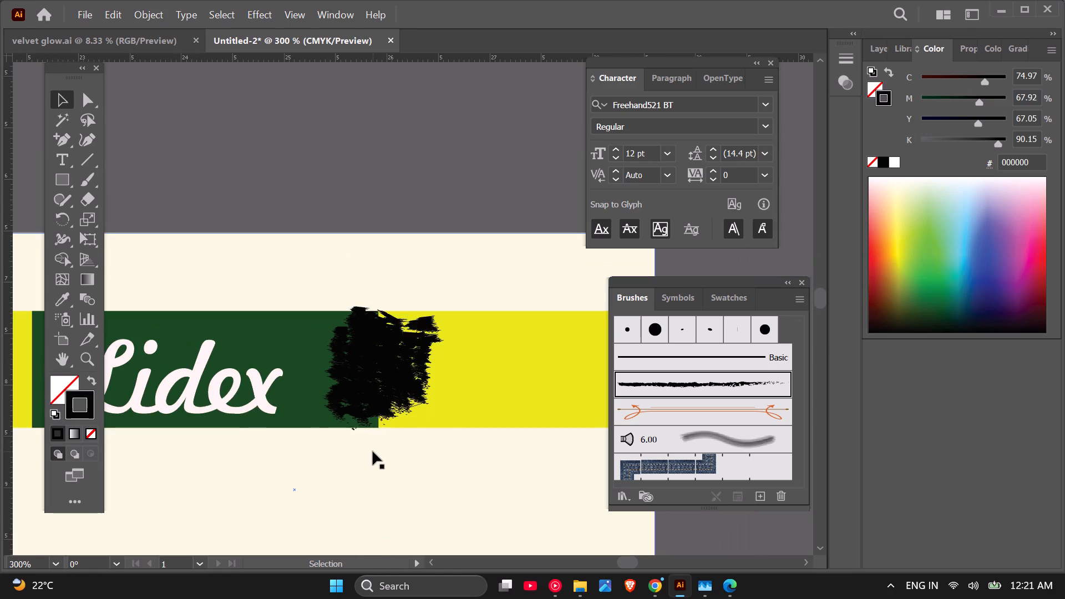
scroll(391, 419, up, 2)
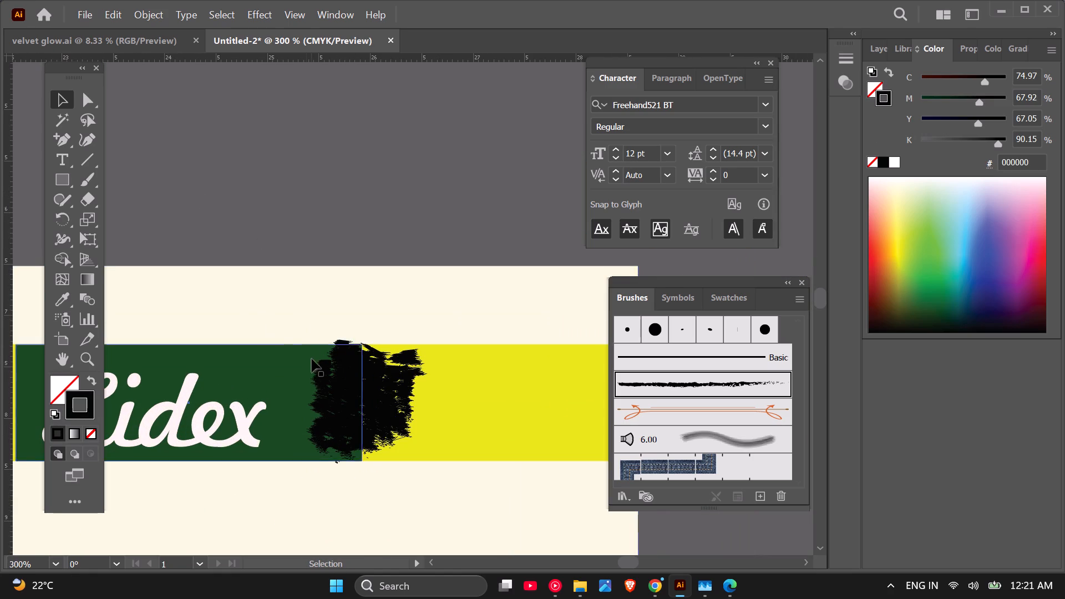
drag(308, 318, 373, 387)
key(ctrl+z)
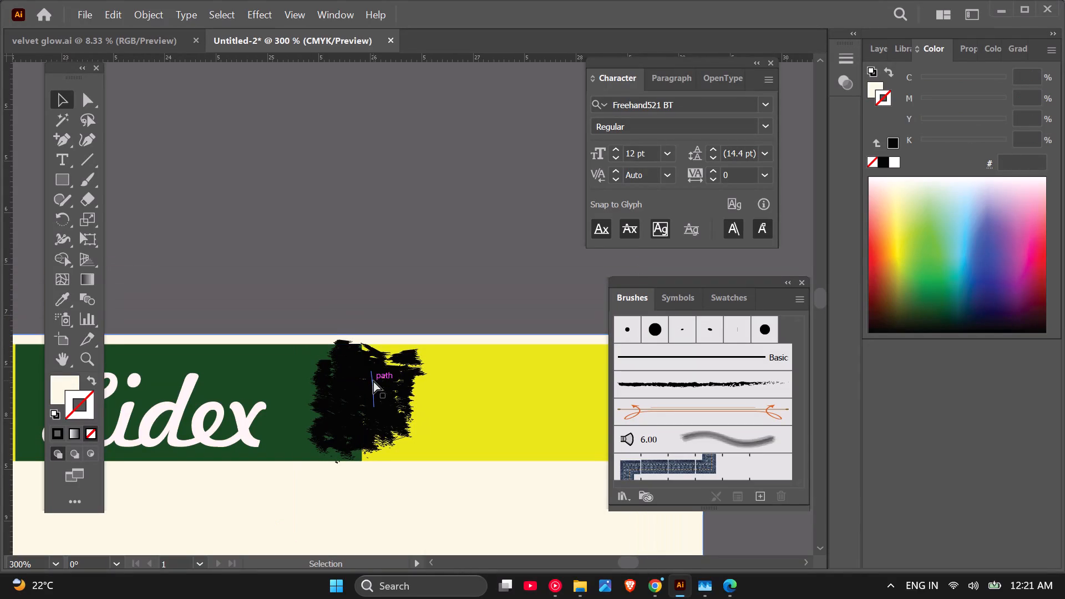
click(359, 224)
Delete individual charcoal strokes from the middle and upper middle of the black patch.
scroll(387, 336, down, 3)
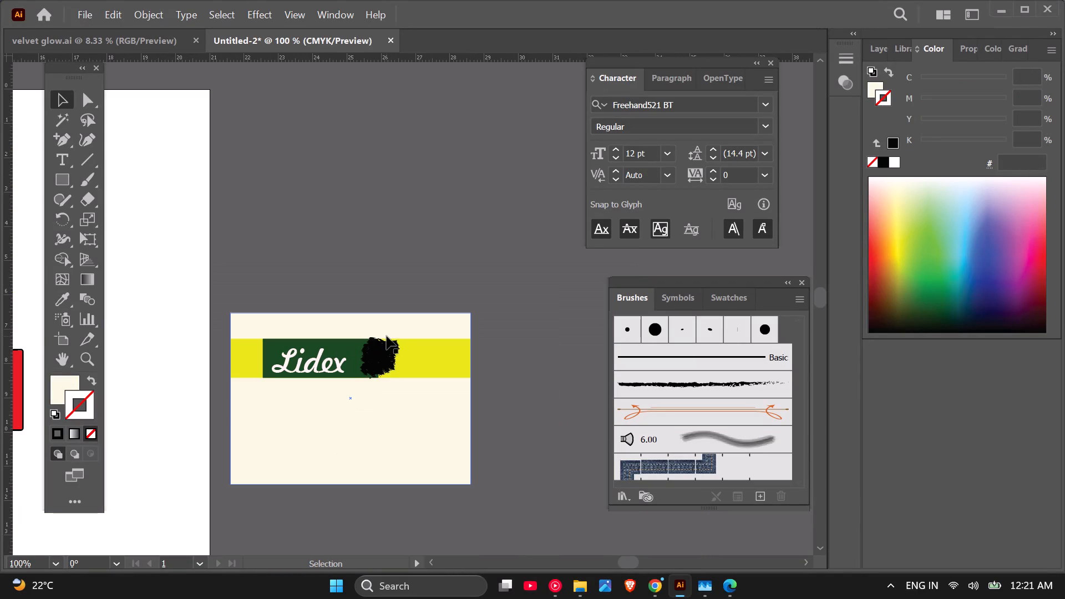
scroll(390, 339, up, 2)
click(386, 366)
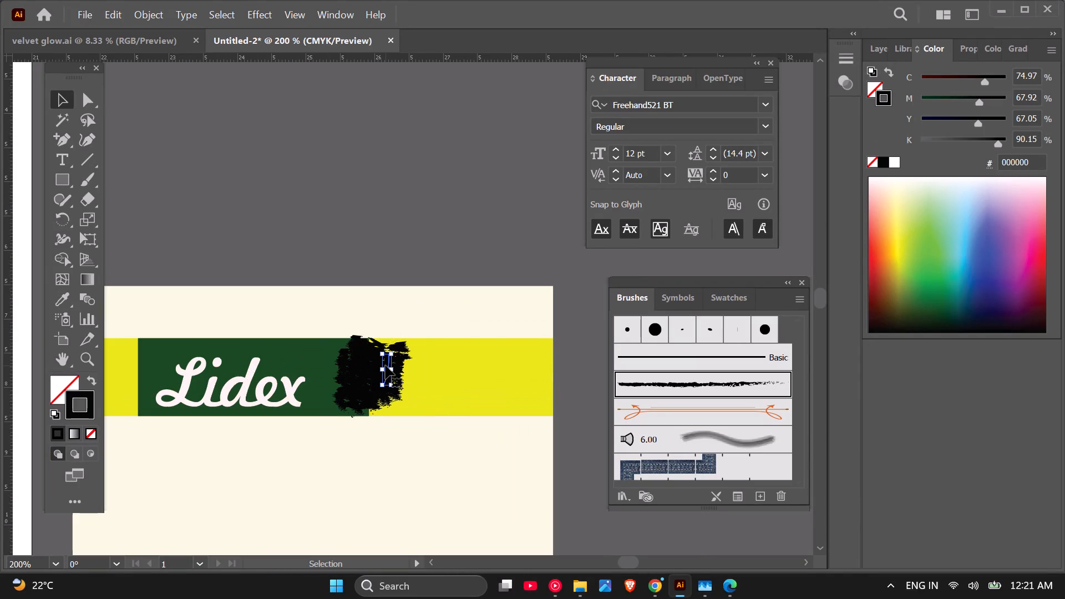
key(BackSpace)
click(368, 366)
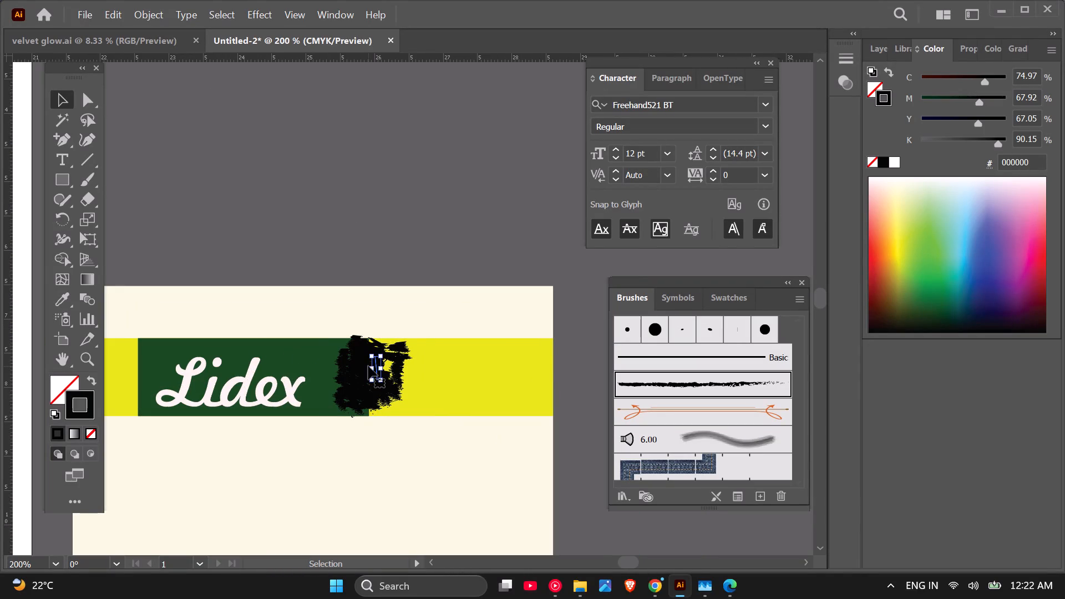
key(BackSpace)
click(358, 369)
key(BackSpace)
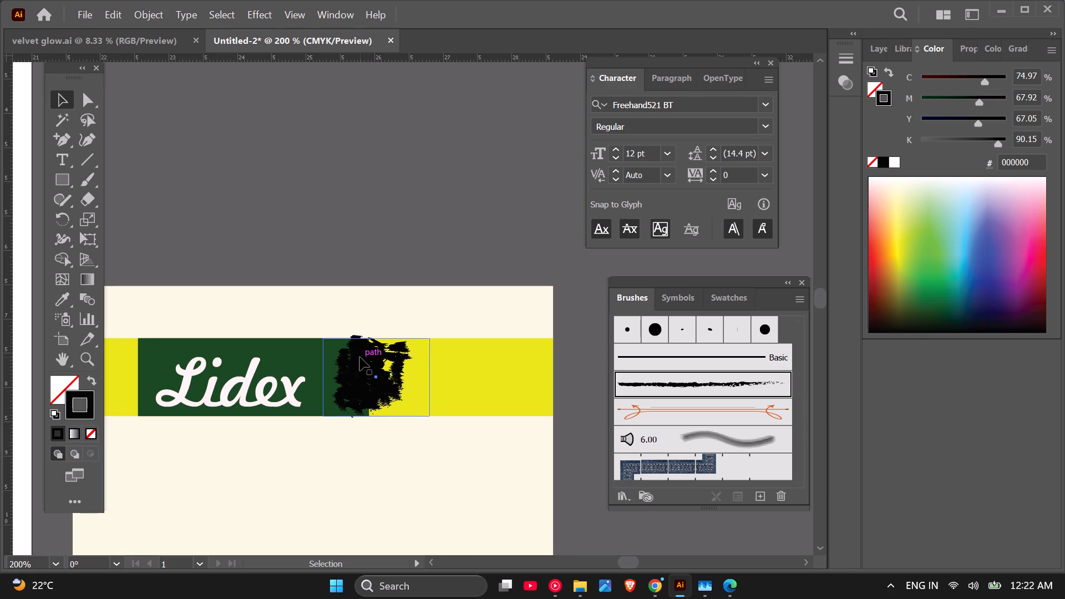
click(360, 357)
key(BackSpace)
click(360, 357)
key(BackSpace)
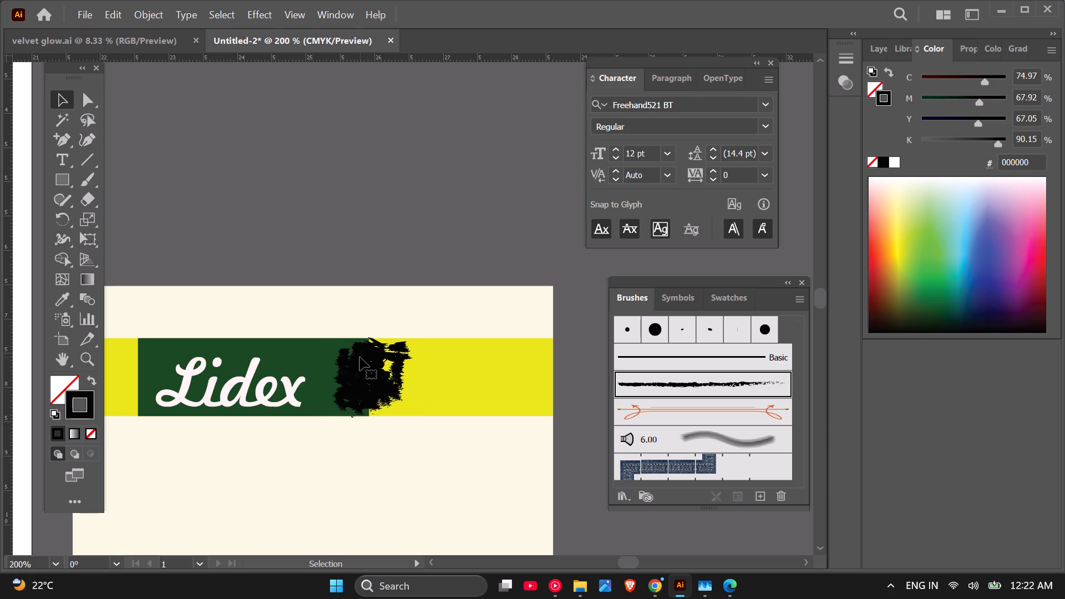
Delete more charcoal strokes through the patch's centre, around the green band's right end.
click(360, 357)
key(BackSpace)
click(360, 357)
key(BackSpace)
click(360, 357)
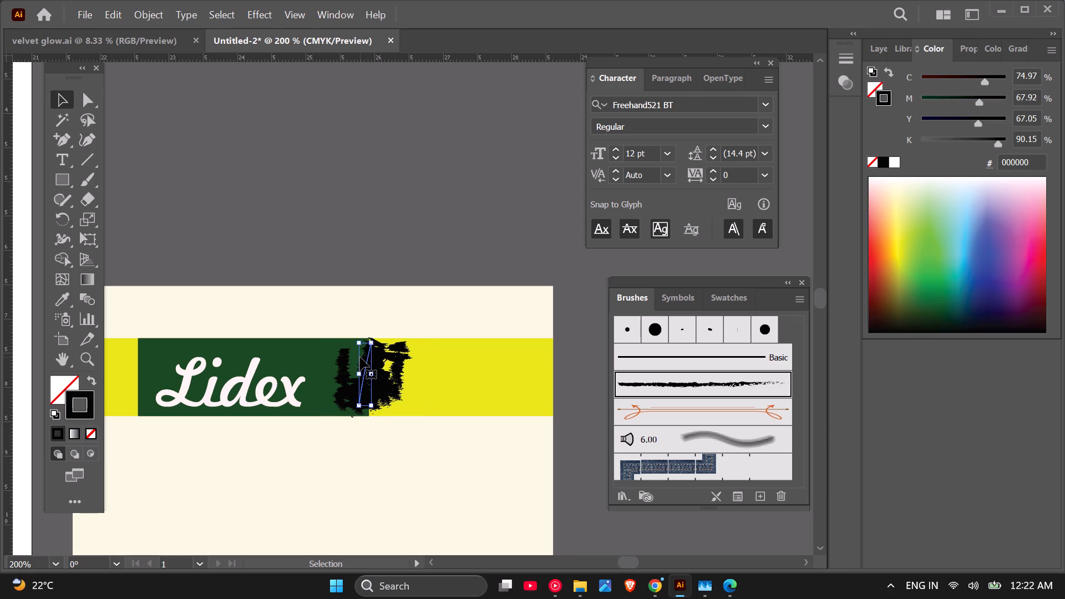
key(BackSpace)
click(370, 368)
key(BackSpace)
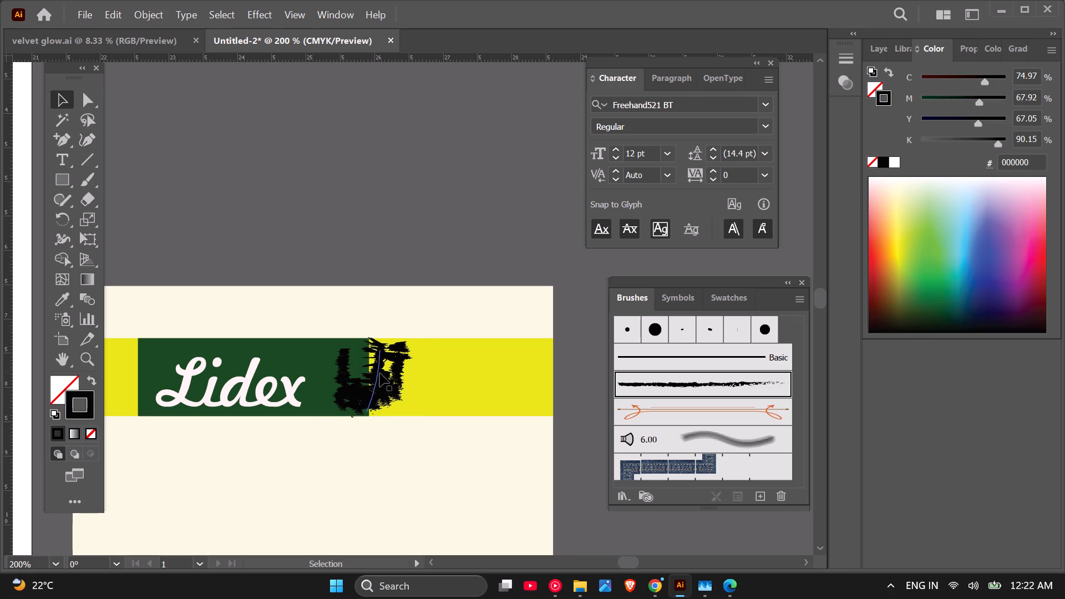
key(BackSpace)
click(381, 373)
key(BackSpace)
Delete the charcoal strokes along the lower and middle right side of the patch, over the yellow band.
click(391, 388)
key(BackSpace)
click(394, 382)
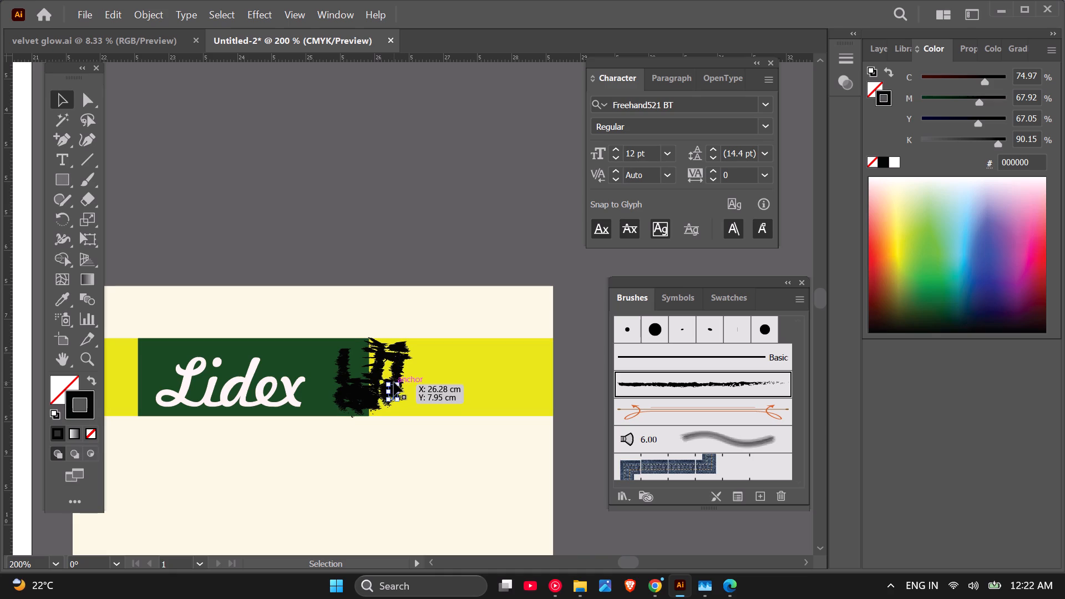
key(BackSpace)
click(390, 386)
key(BackSpace)
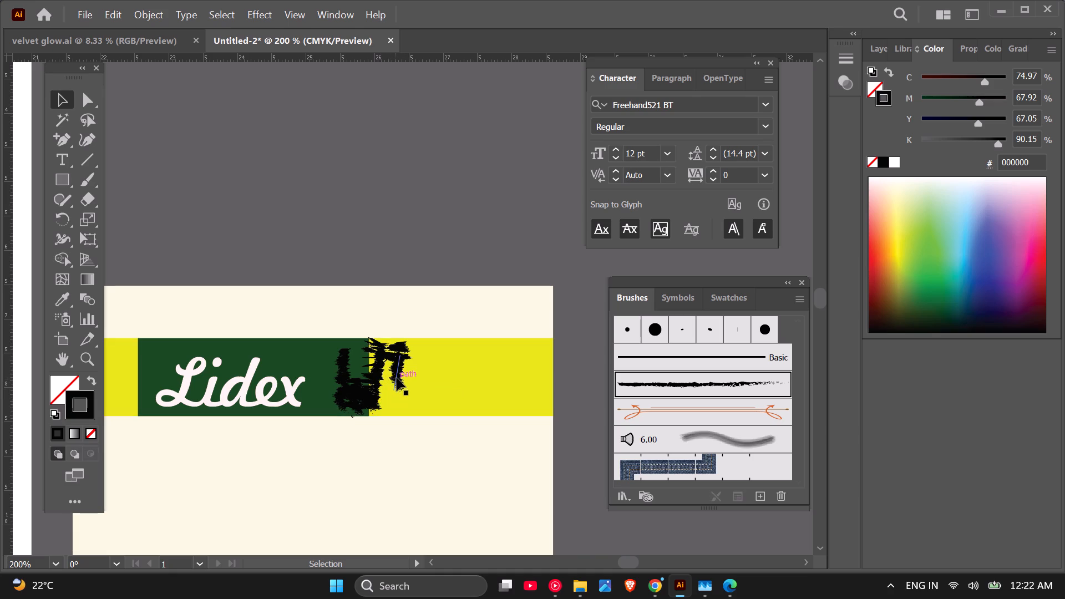
click(397, 377)
key(BackSpace)
click(400, 355)
key(BackSpace)
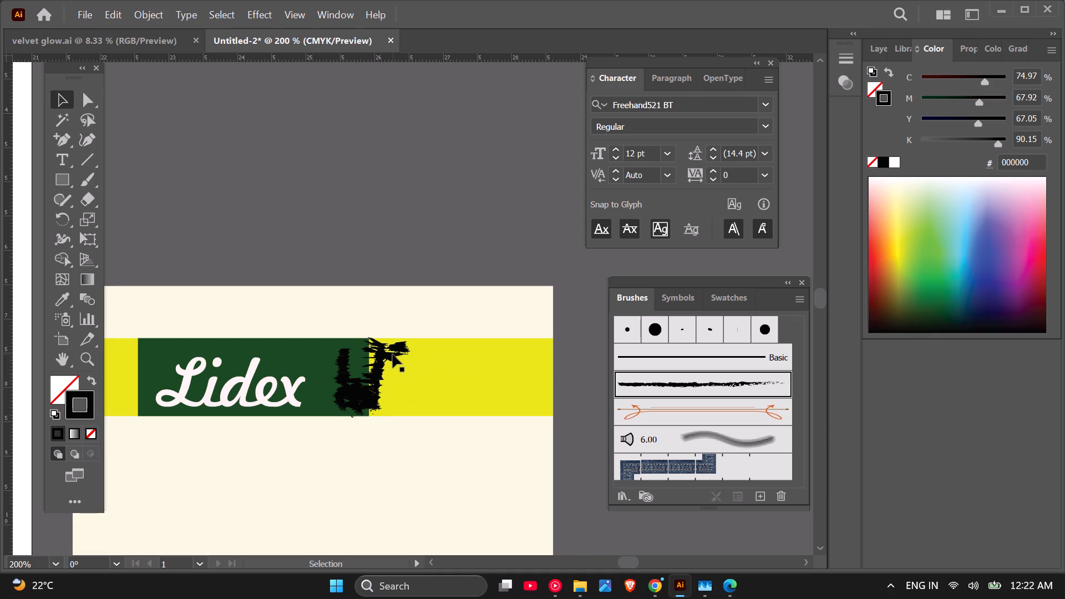
Delete the short charcoal strokes in the patch's upper right corner.
click(393, 354)
key(BackSpace)
key(bracketleft)
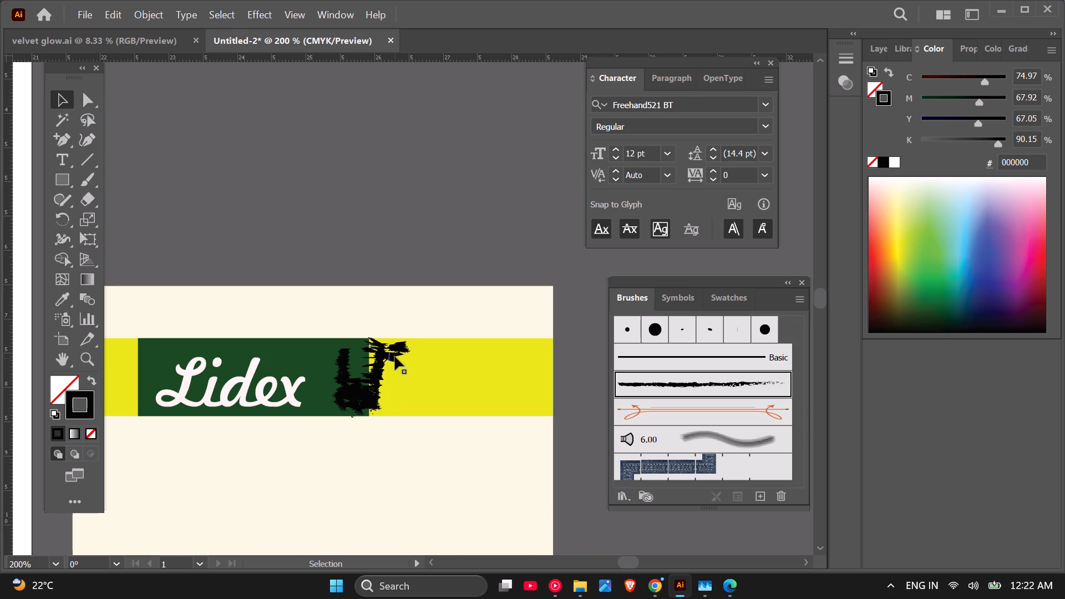
click(390, 356)
key(BackSpace)
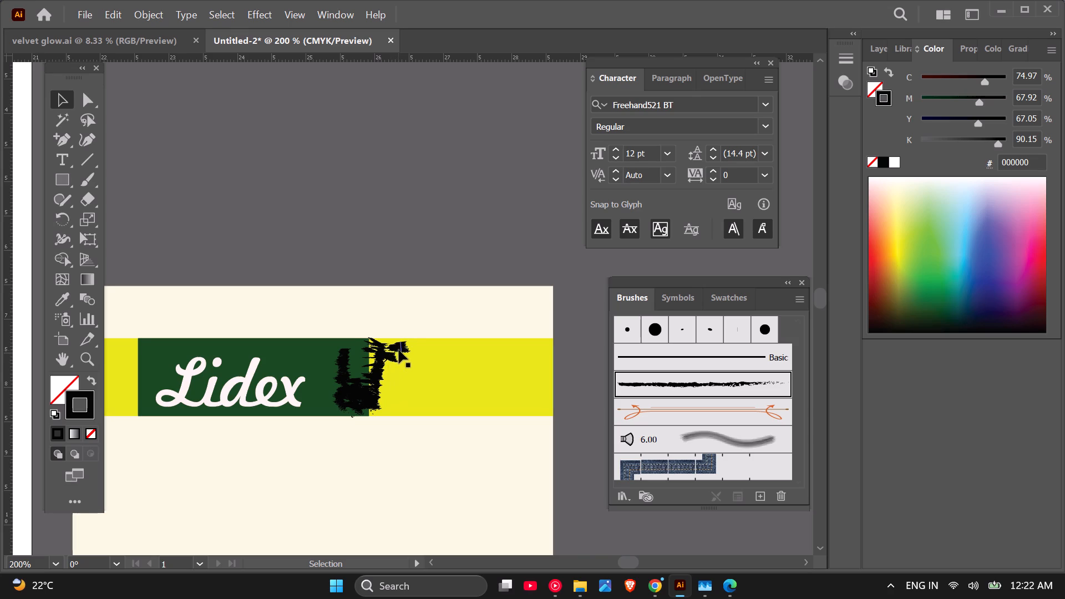
click(400, 348)
key(BackSpace)
click(392, 356)
key(BackSpace)
click(396, 347)
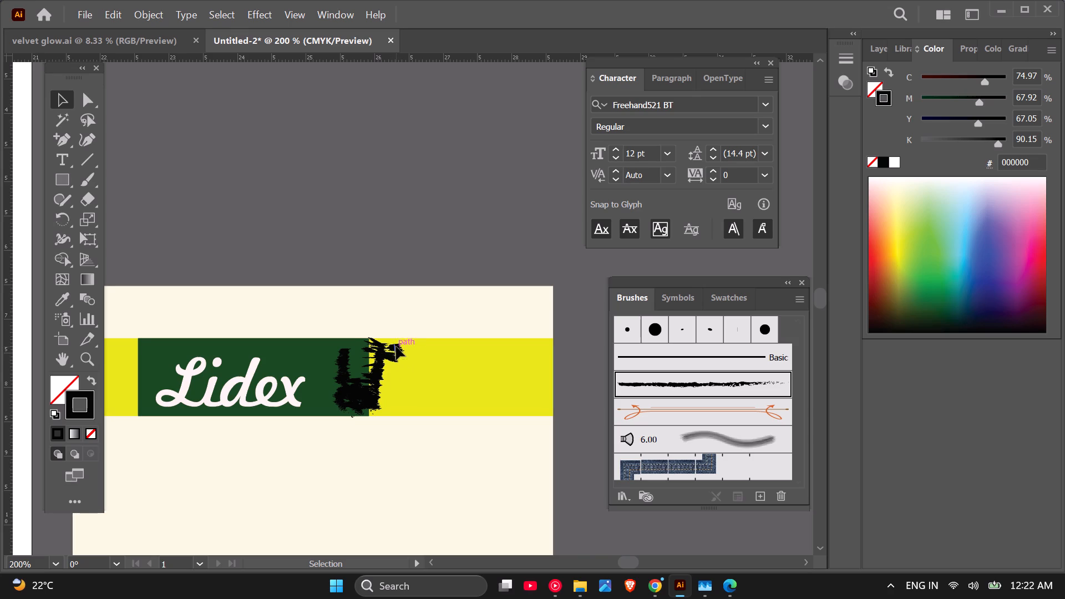
key(BackSpace)
click(392, 355)
key(BackSpace)
Delete the charcoal strokes running down the patch's upper right side, where the green band meets the yellow.
click(386, 347)
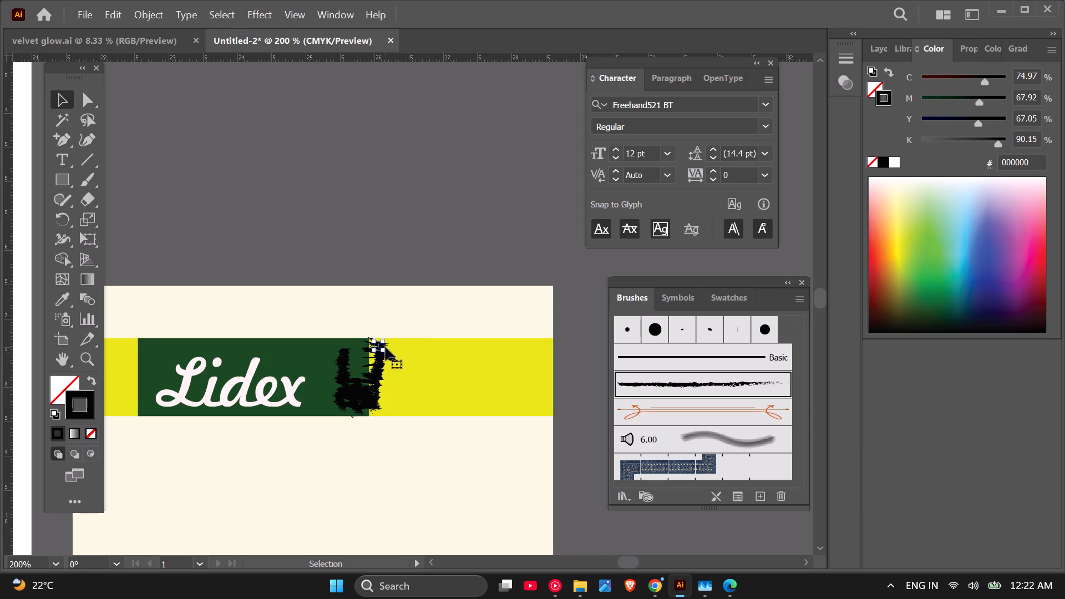
key(BackSpace)
click(380, 358)
key(BackSpace)
click(379, 364)
key(BackSpace)
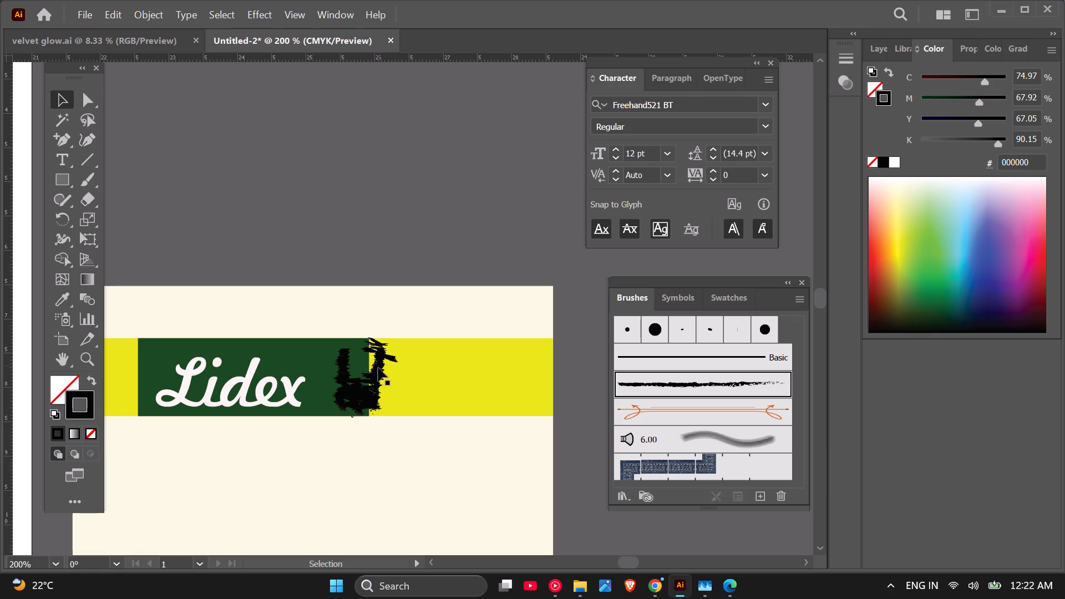
click(378, 369)
key(BackSpace)
click(388, 356)
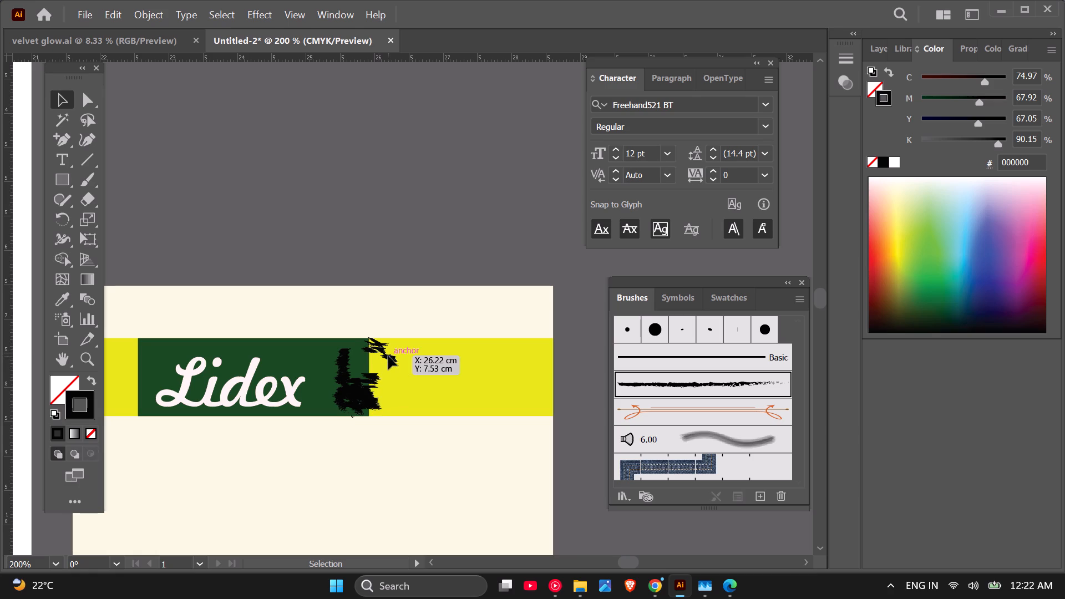
key(BackSpace)
click(382, 349)
key(BackSpace)
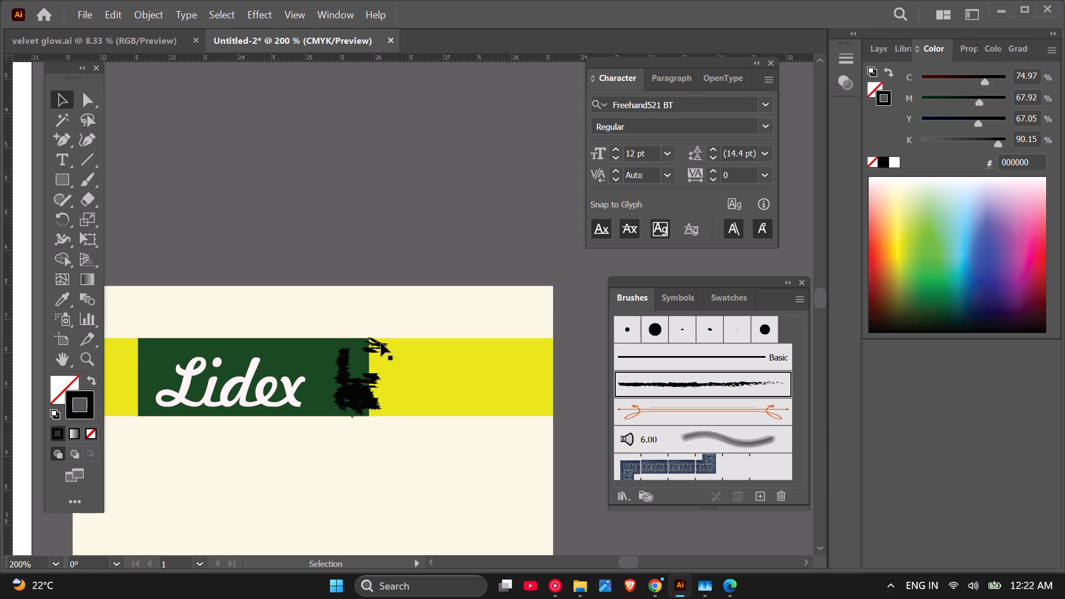
Delete the remaining short charcoal strokes at the green band's upper right corner, over the yellow band.
click(381, 343)
key(BackSpace)
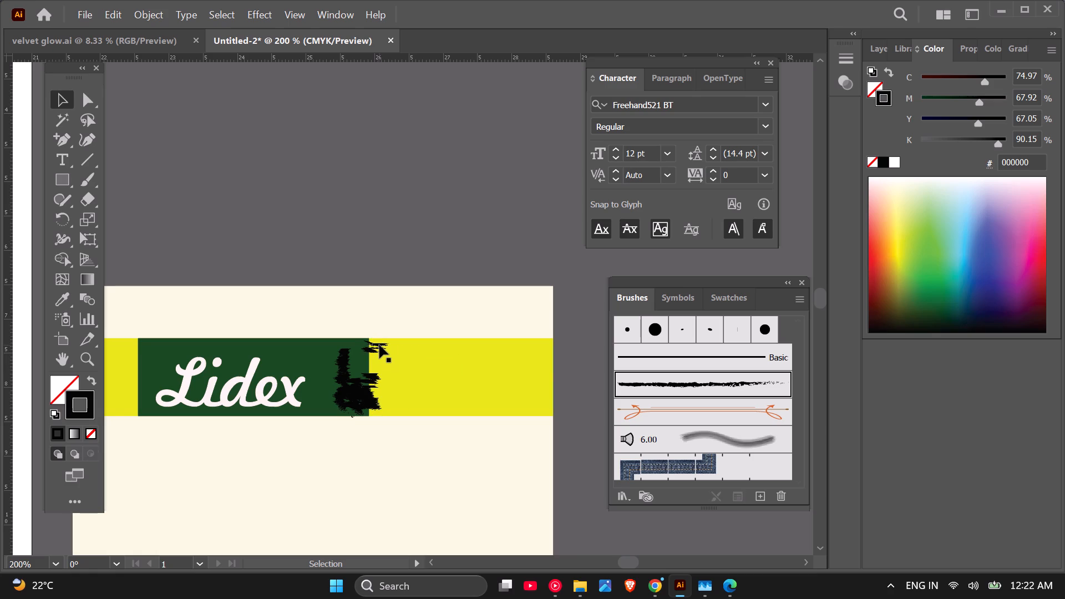
click(379, 344)
key(BackSpace)
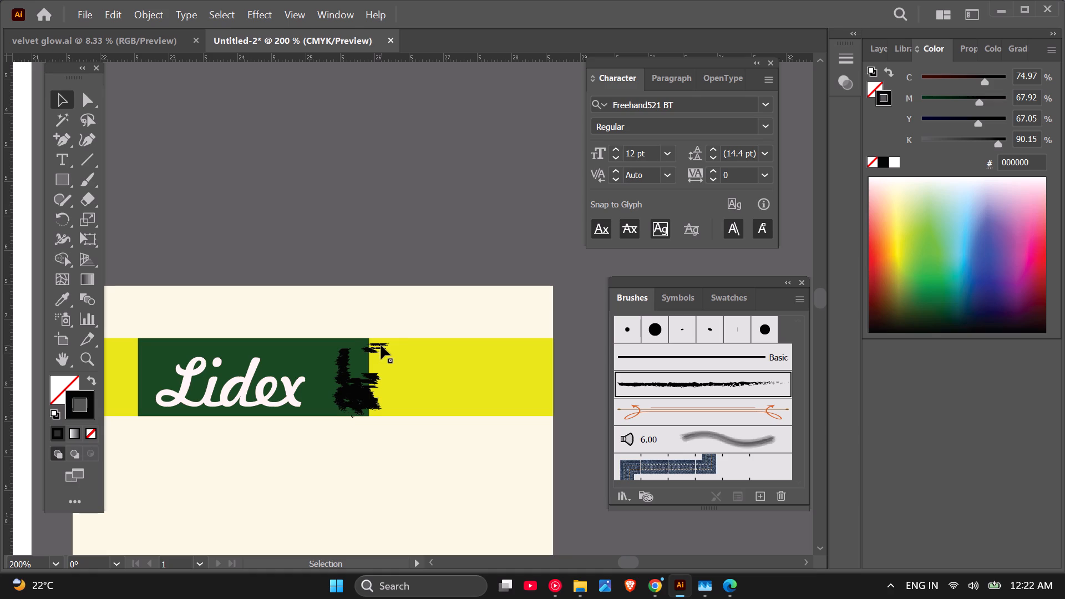
click(381, 343)
key(BackSpace)
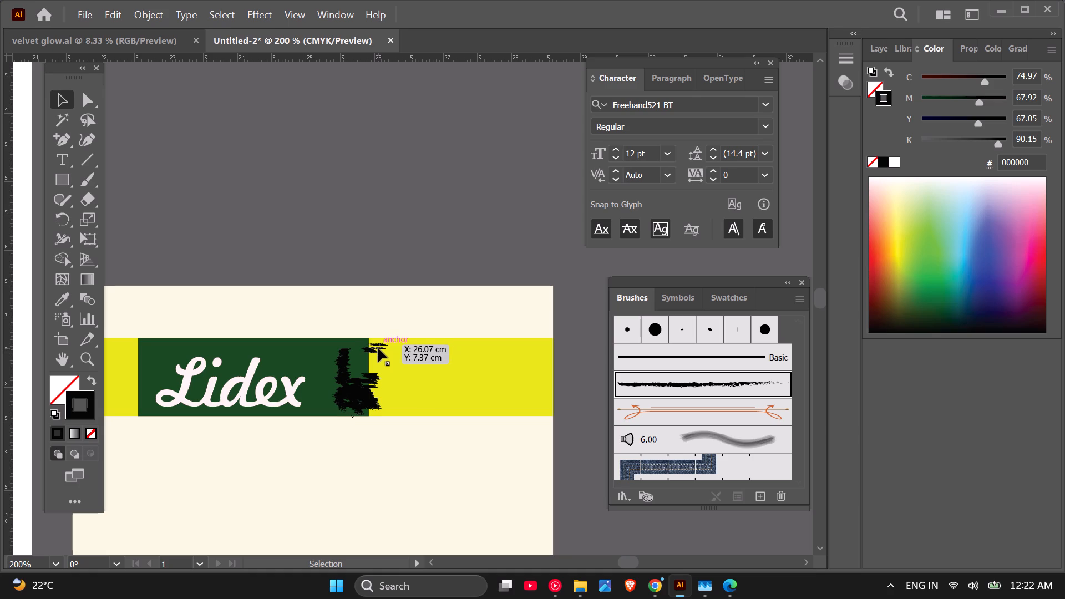
click(371, 349)
key(BackSpace)
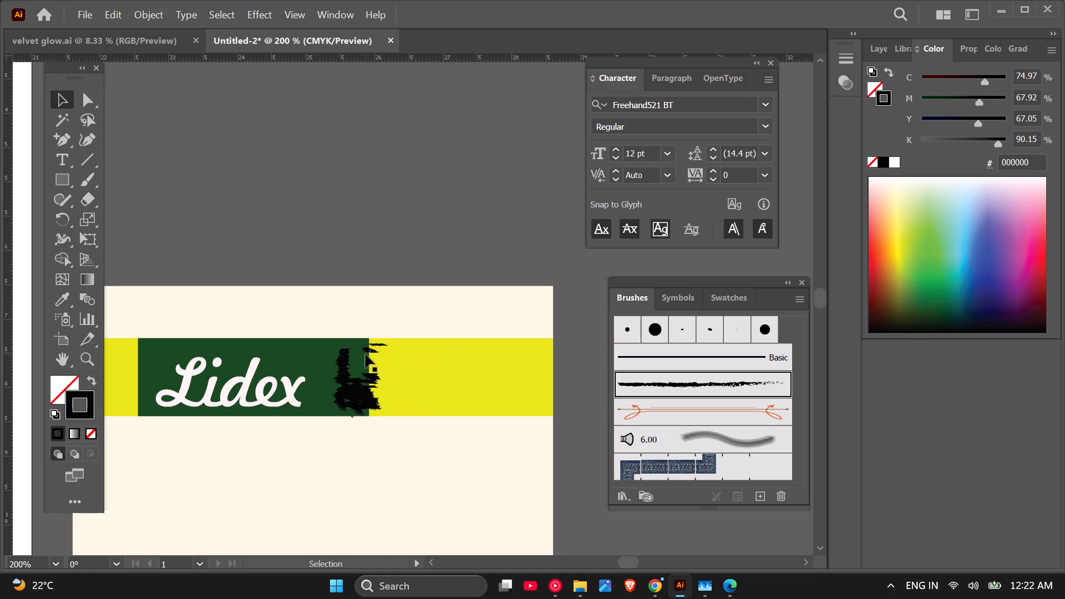
click(372, 350)
key(BackSpace)
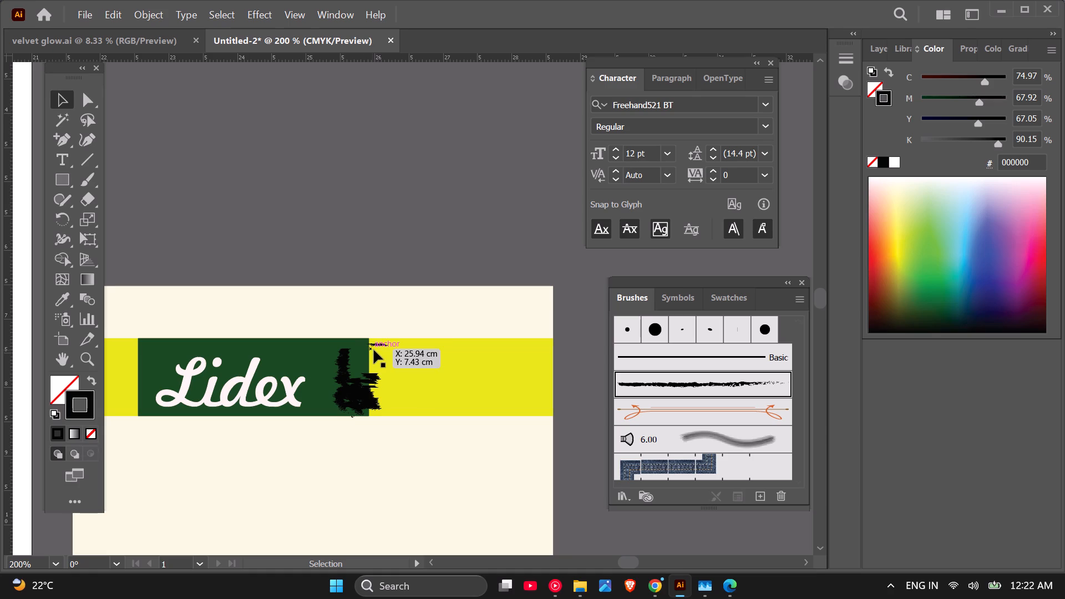
click(381, 344)
key(BackSpace)
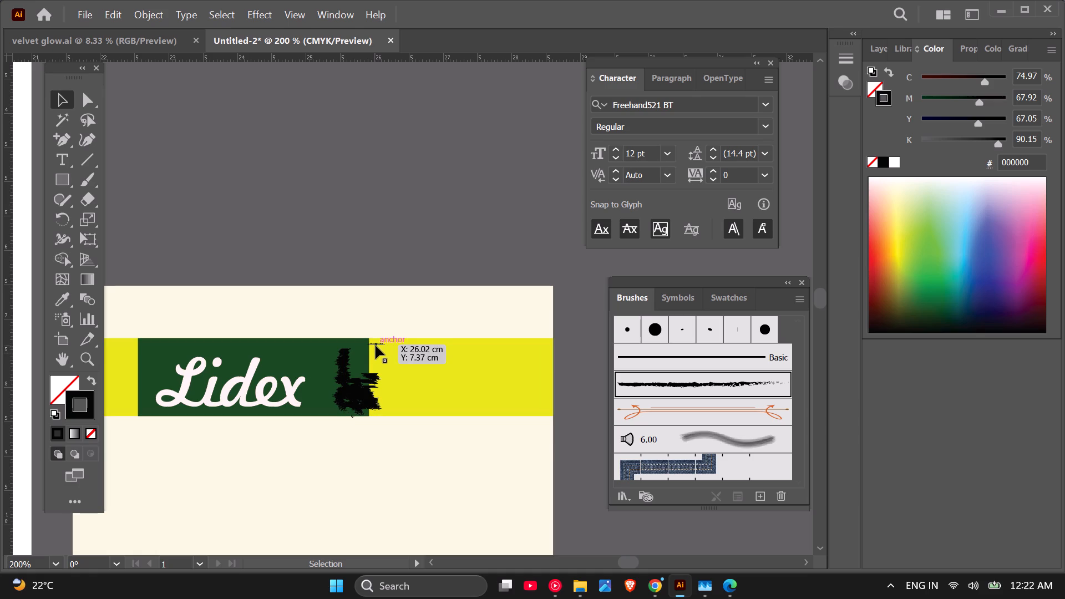
click(376, 346)
key(BackSpace)
Delete the upright charcoal stroke after the "Lidex" lettering and the first strokes in the lower patch's centre.
click(342, 366)
key(BackSpace)
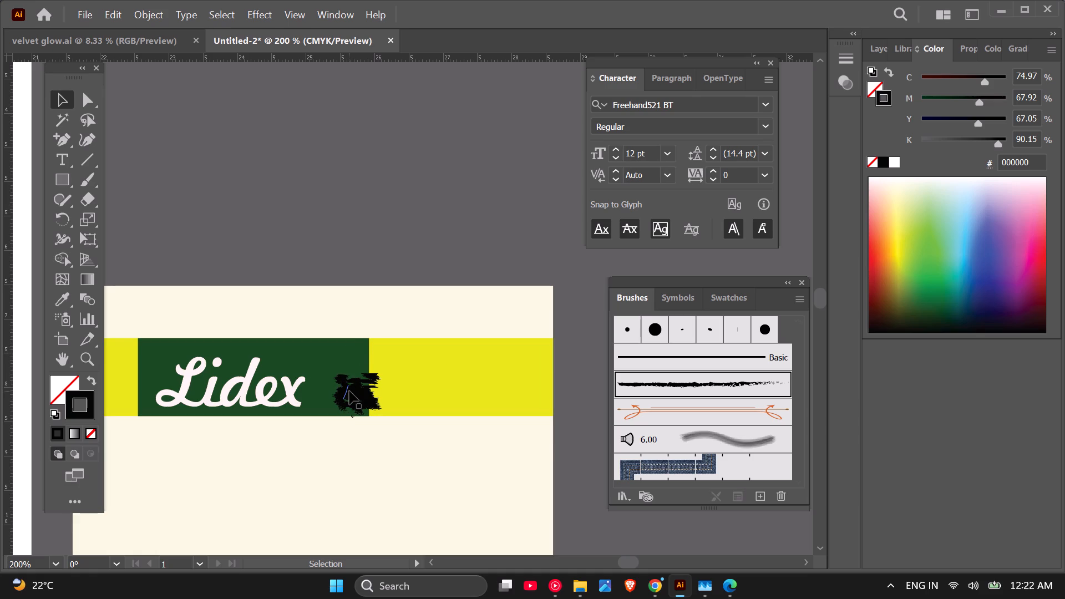
click(349, 391)
key(BackSpace)
click(356, 395)
key(BackSpace)
click(373, 405)
key(BackSpace)
click(361, 391)
key(BackSpace)
click(361, 391)
key(BackSpace)
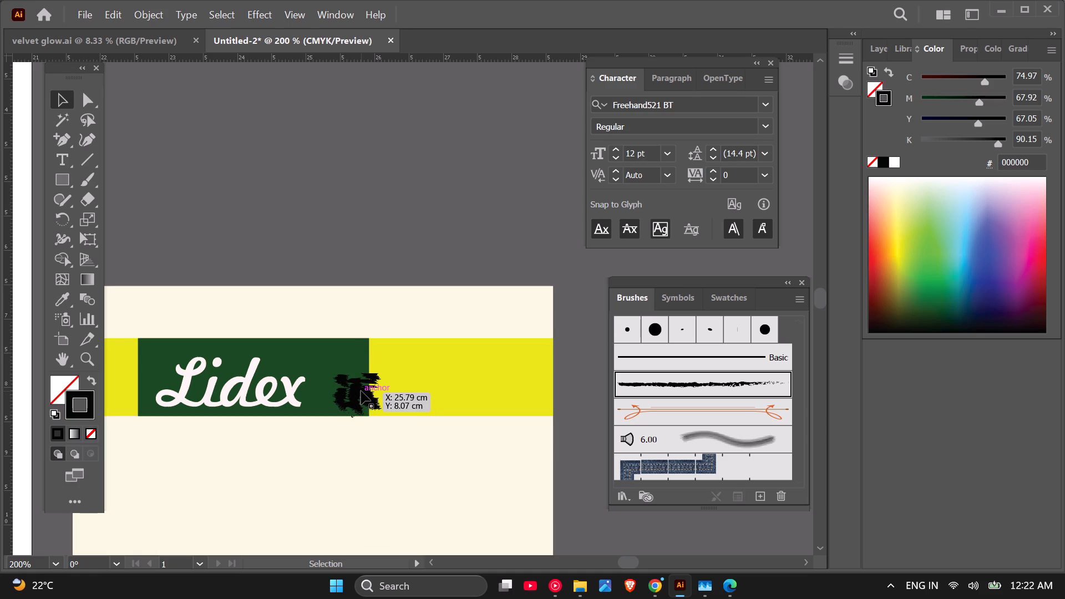
Delete more charcoal strokes through the lower patch's centre and along its left side.
click(361, 391)
key(BackSpace)
click(361, 391)
key(BackSpace)
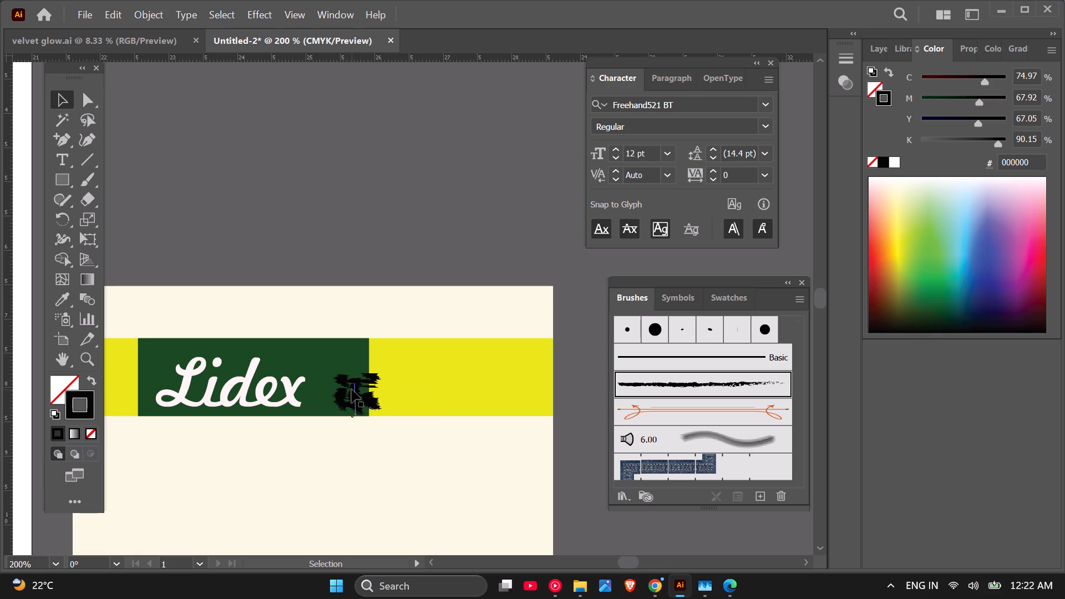
click(352, 389)
key(BackSpace)
click(359, 378)
key(BackSpace)
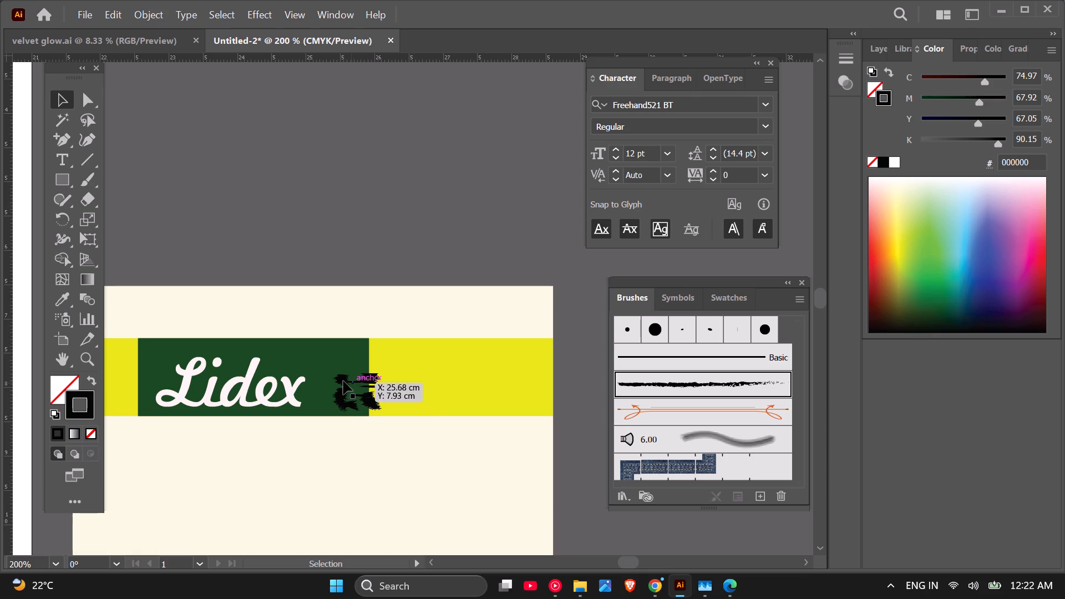
click(343, 381)
key(BackSpace)
click(342, 395)
key(BackSpace)
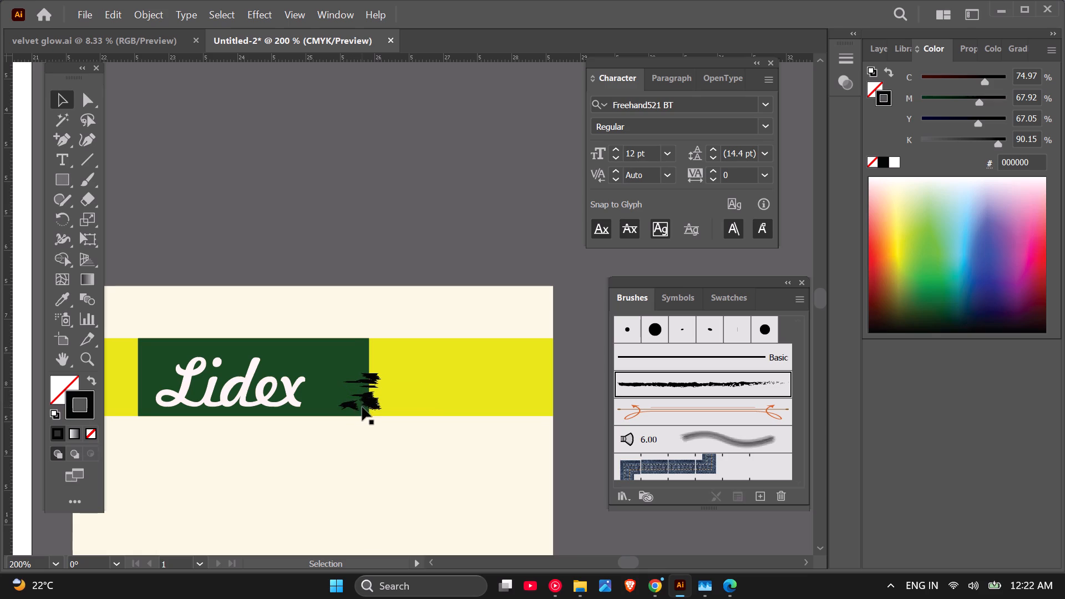
Delete the charcoal strokes along the bottom of the patch, near the green band's lower right corner.
click(352, 406)
key(BackSpace)
click(372, 404)
key(BackSpace)
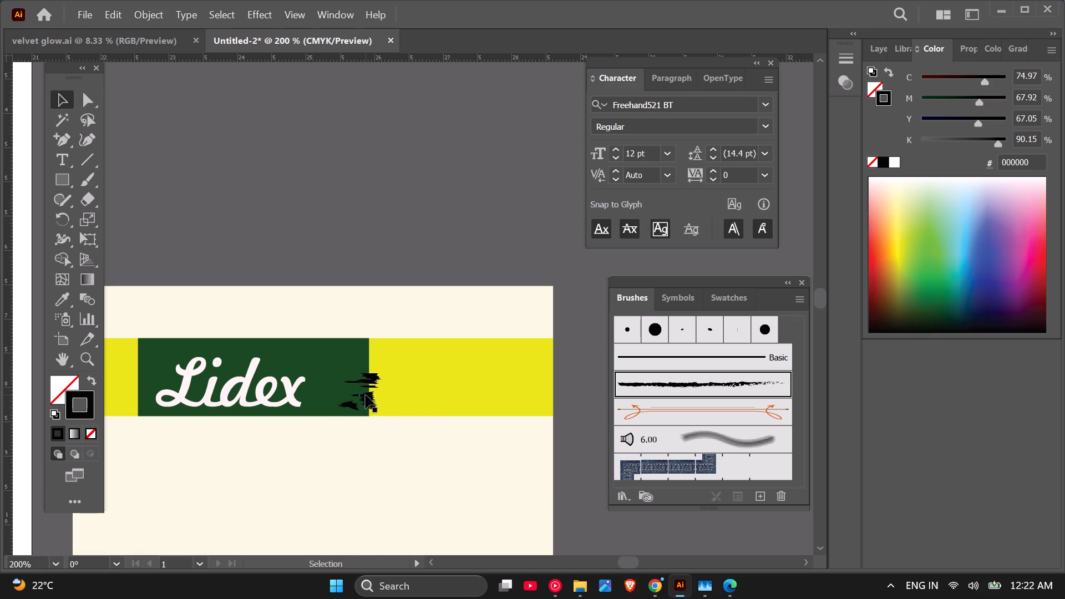
click(366, 395)
key(BackSpace)
click(371, 400)
key(BackSpace)
Delete the thin charcoal strokes at mid-height across the green band's right edge.
click(376, 380)
key(BackSpace)
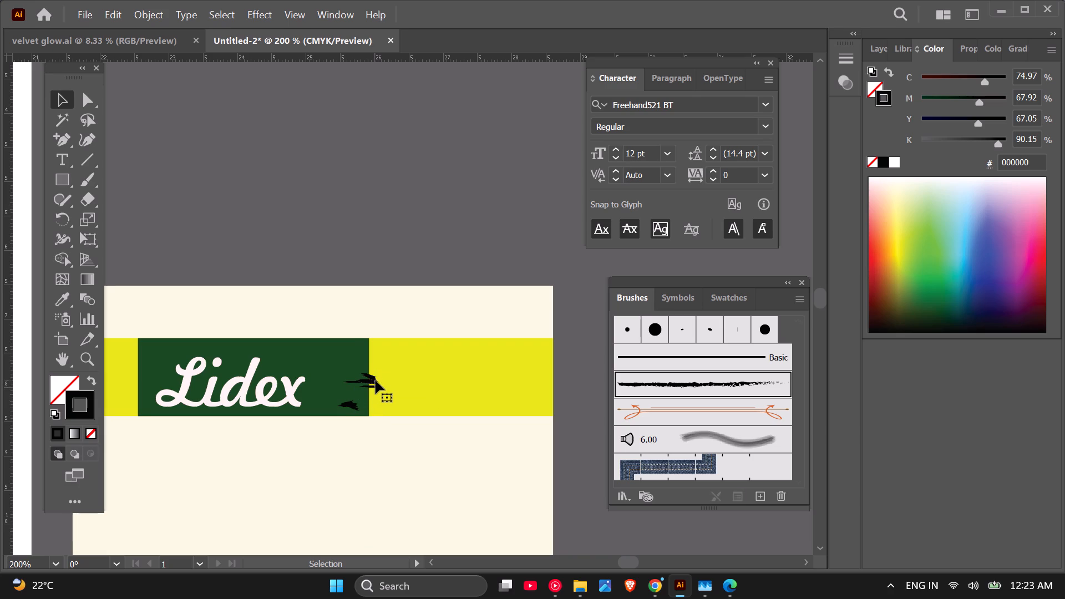
click(376, 380)
key(BackSpace)
click(373, 380)
key(BackSpace)
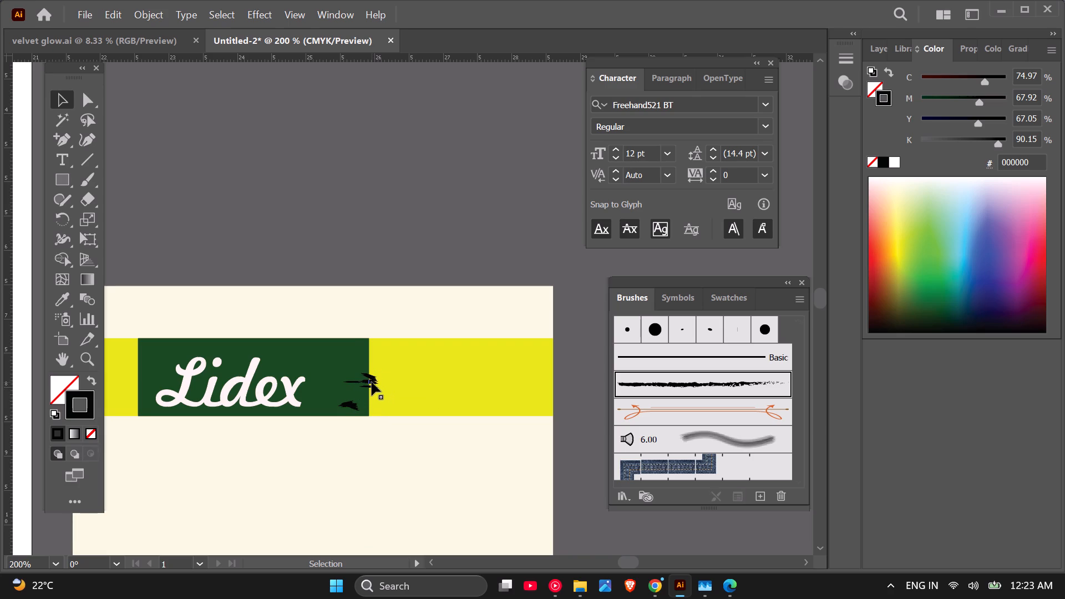
click(372, 382)
key(BackSpace)
click(373, 379)
key(BackSpace)
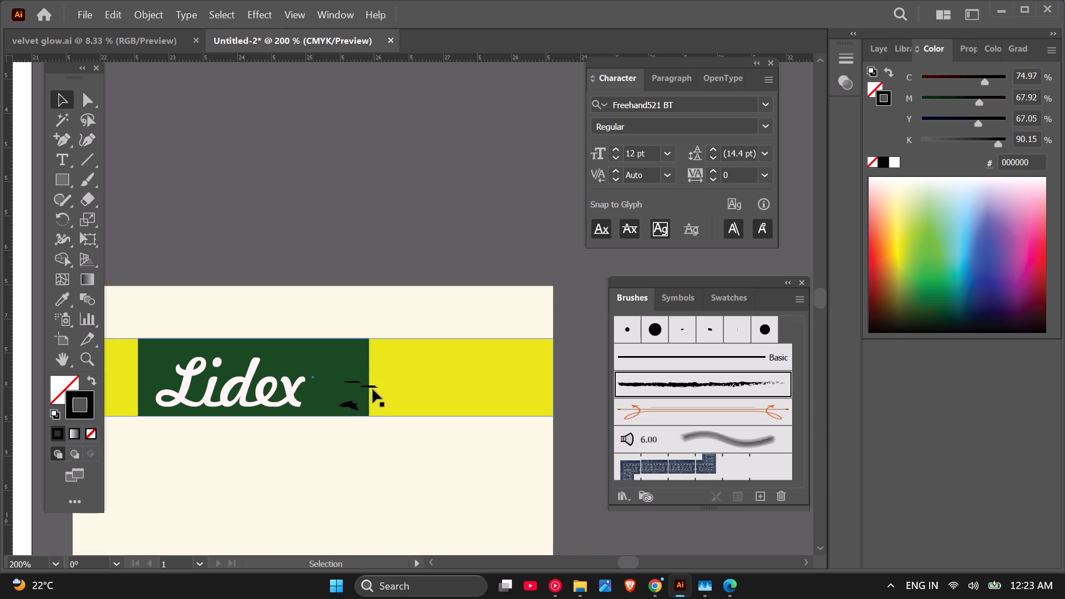
click(373, 386)
key(BackSpace)
click(356, 383)
key(BackSpace)
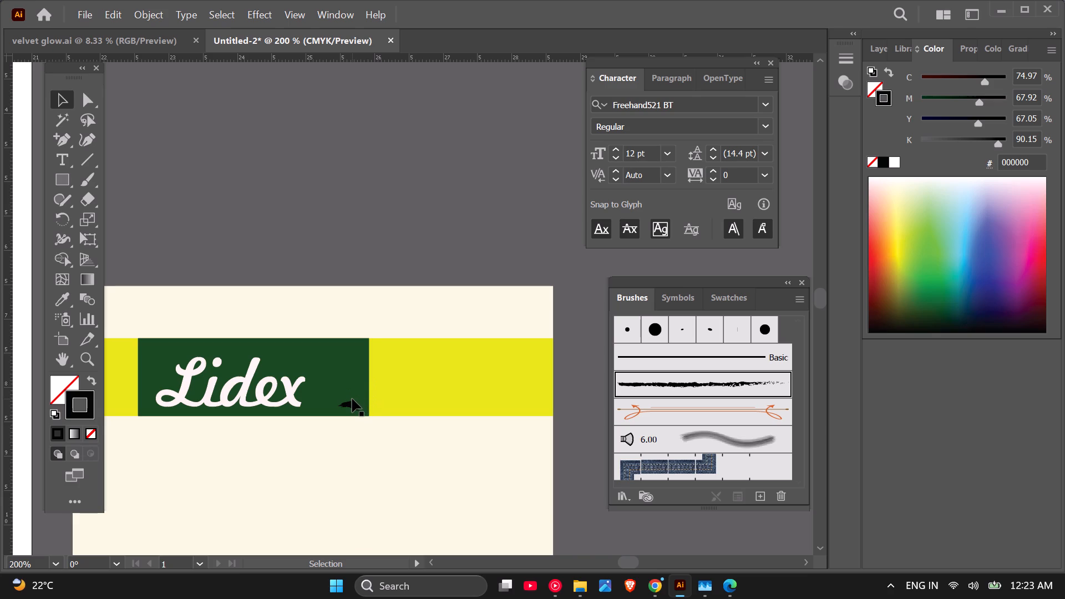
Delete the last charcoal strokes near the green band's lower edge, right of the "Lidex" lettering.
click(352, 403)
key(BackSpace)
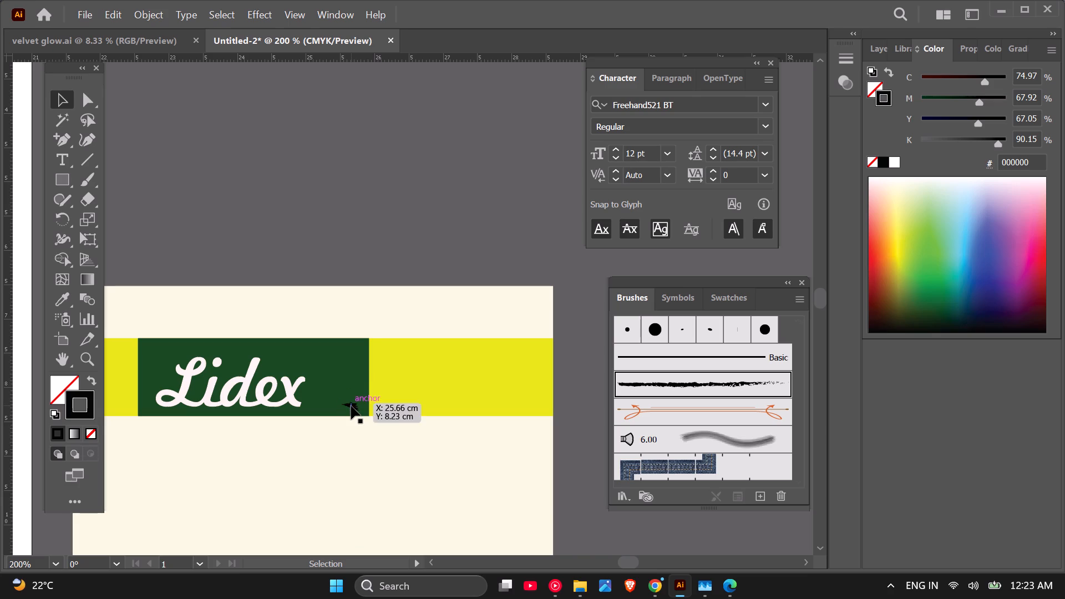
click(351, 406)
key(BackSpace)
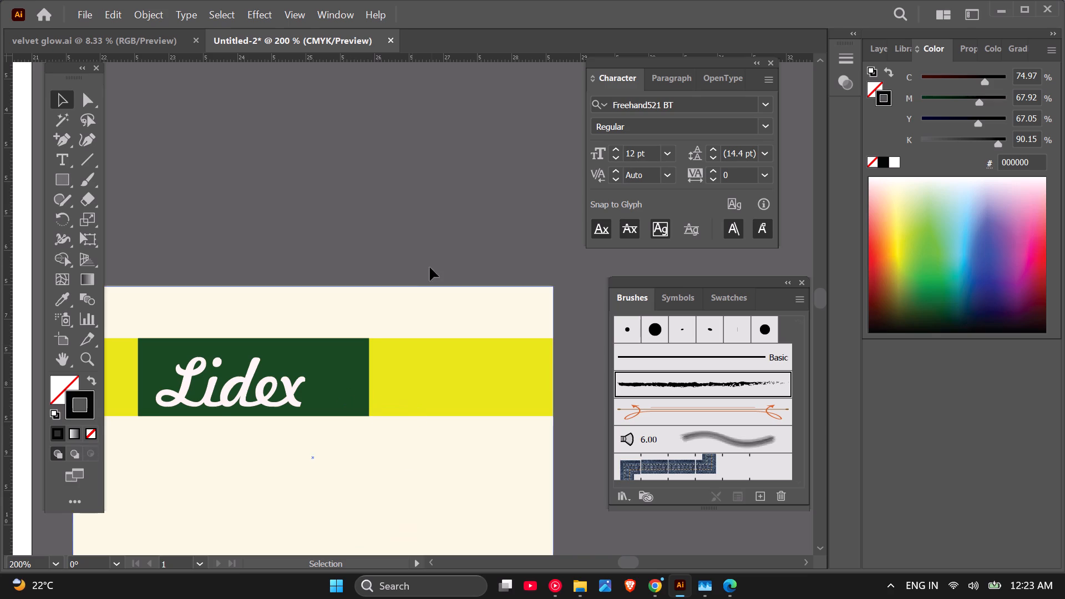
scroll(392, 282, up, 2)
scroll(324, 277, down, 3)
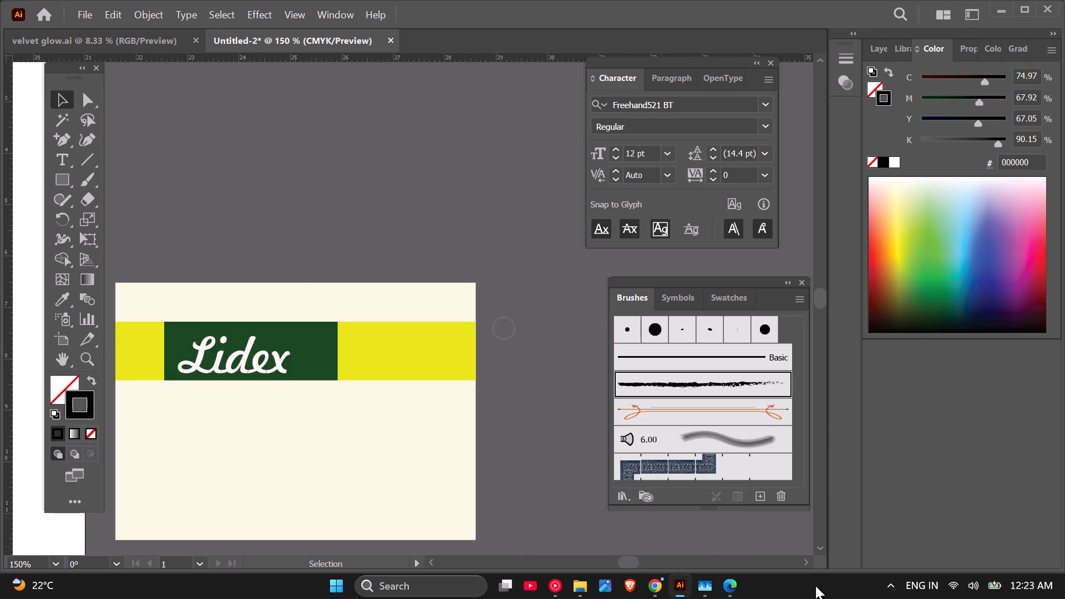
Bring up the utility with the blue monitor icon from the background apps and close it.
click(886, 583)
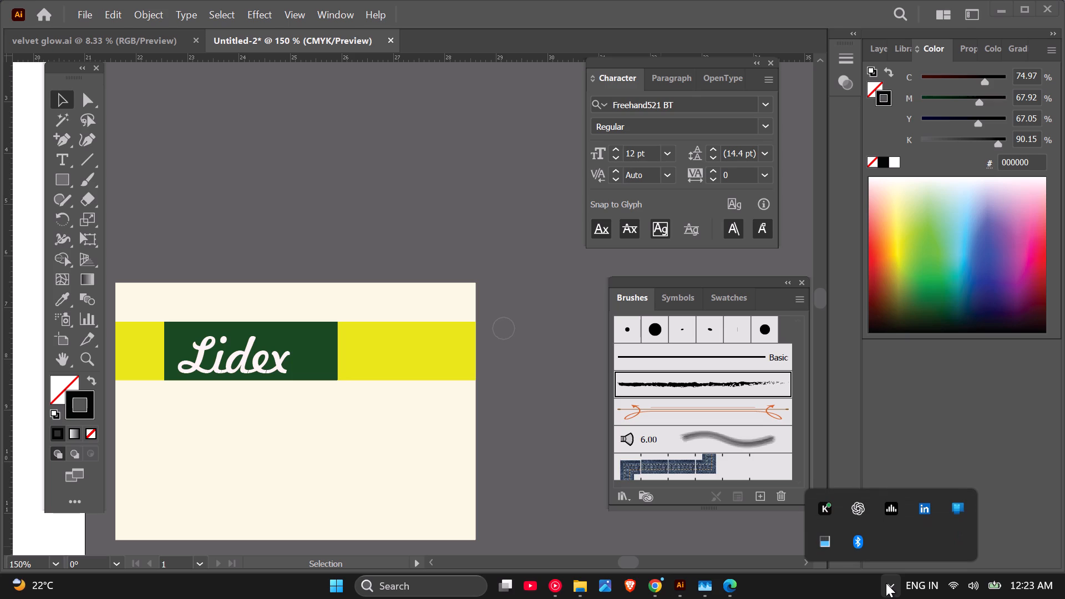
click(835, 550)
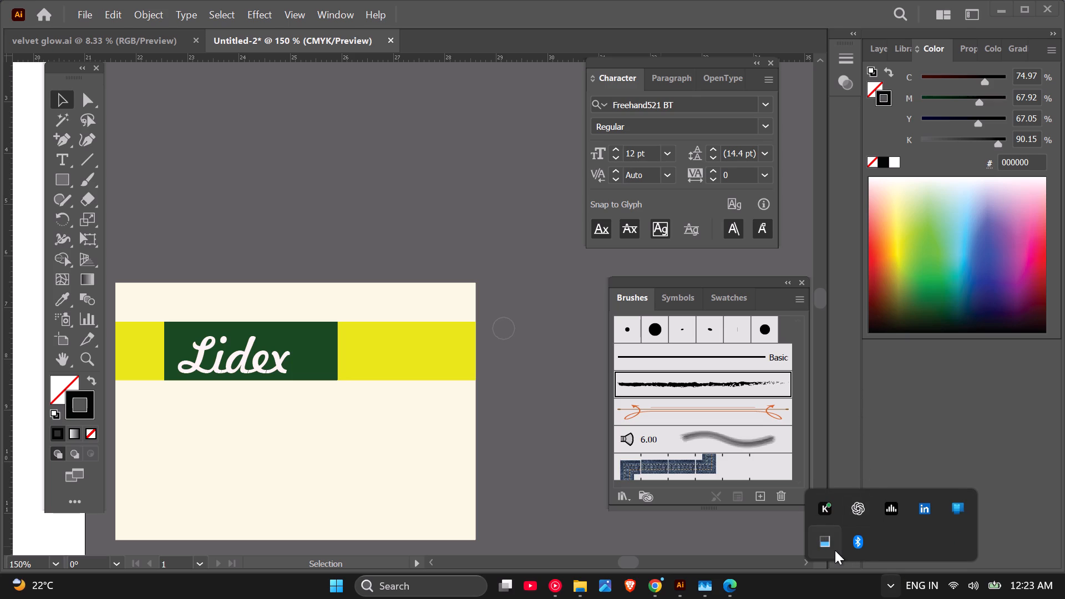
double_click(829, 542)
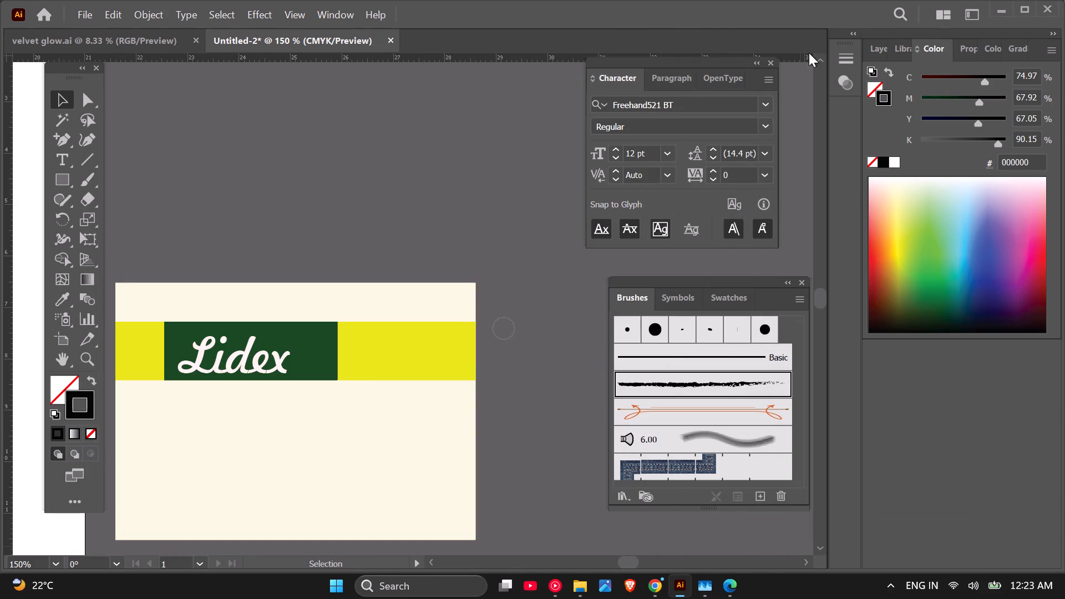
right_click(716, 576)
click(697, 527)
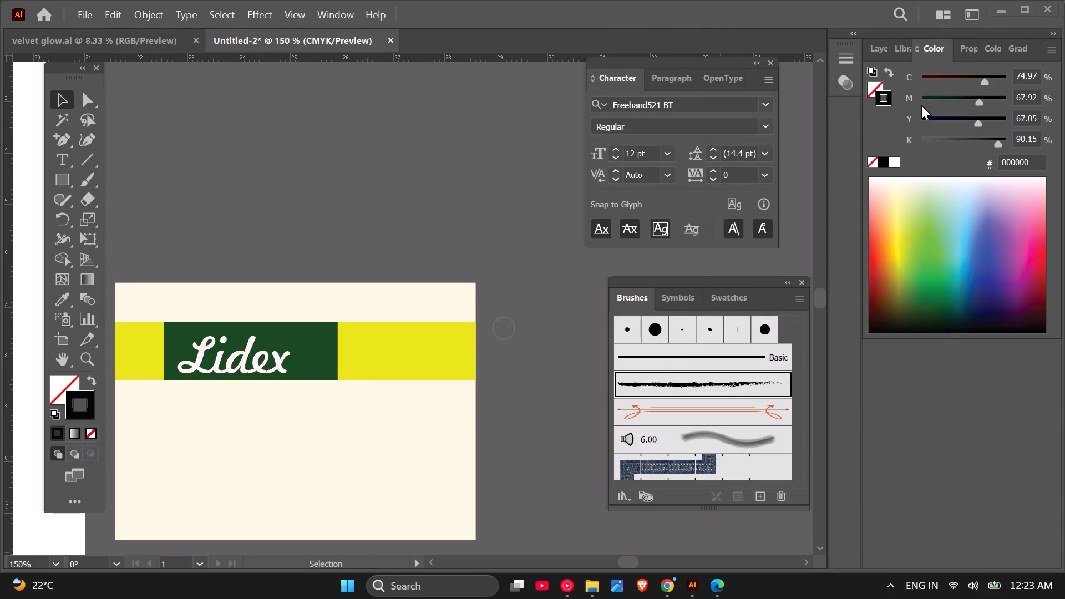
Minimise Illustrator and launch Loggy3 from the desktop.
click(998, 0)
click(1000, 8)
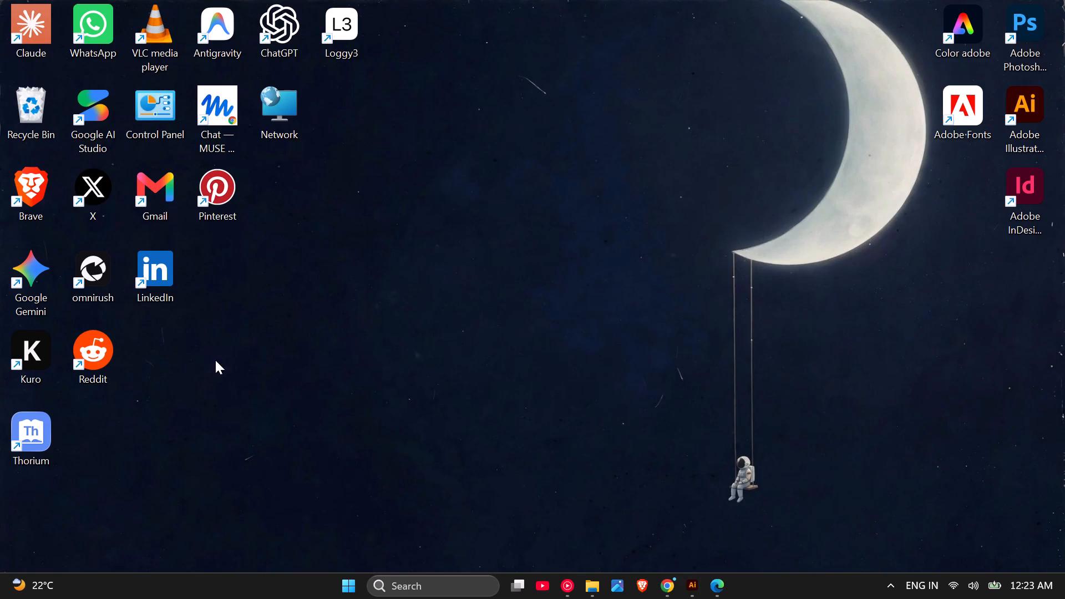
click(337, 2)
double_click(334, 22)
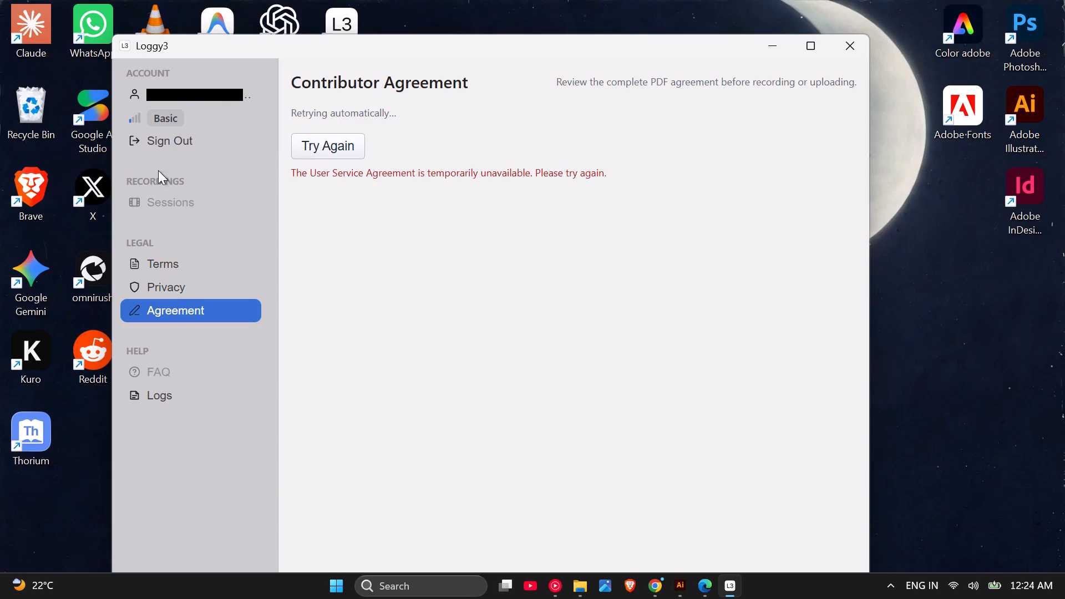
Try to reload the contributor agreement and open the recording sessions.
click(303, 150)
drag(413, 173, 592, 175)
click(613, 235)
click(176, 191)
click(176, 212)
click(191, 135)
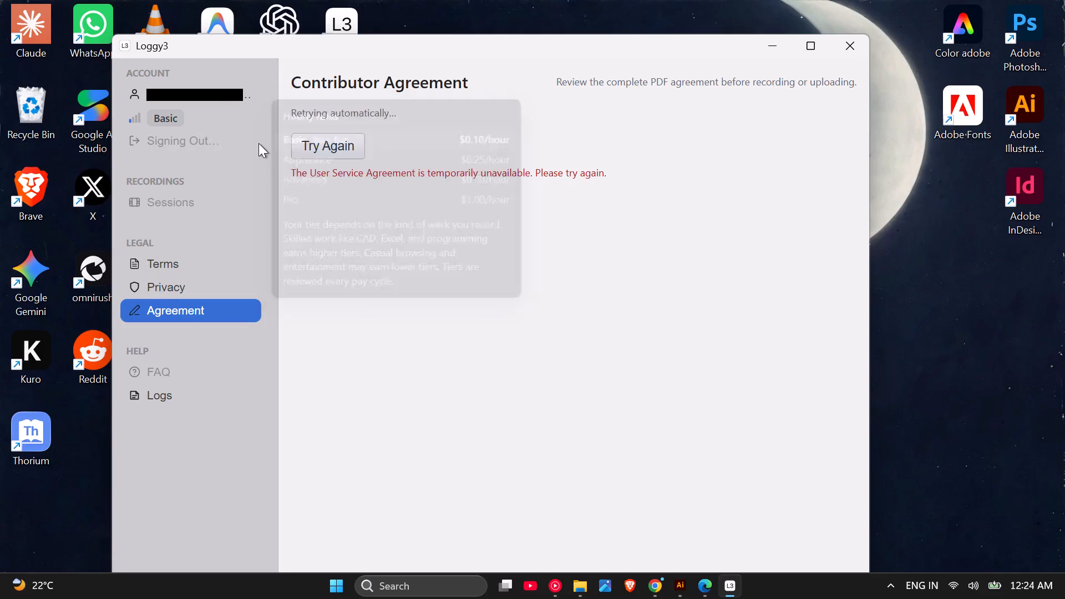
Fill in the sign-in form with the account's saved e-mail address.
click(489, 321)
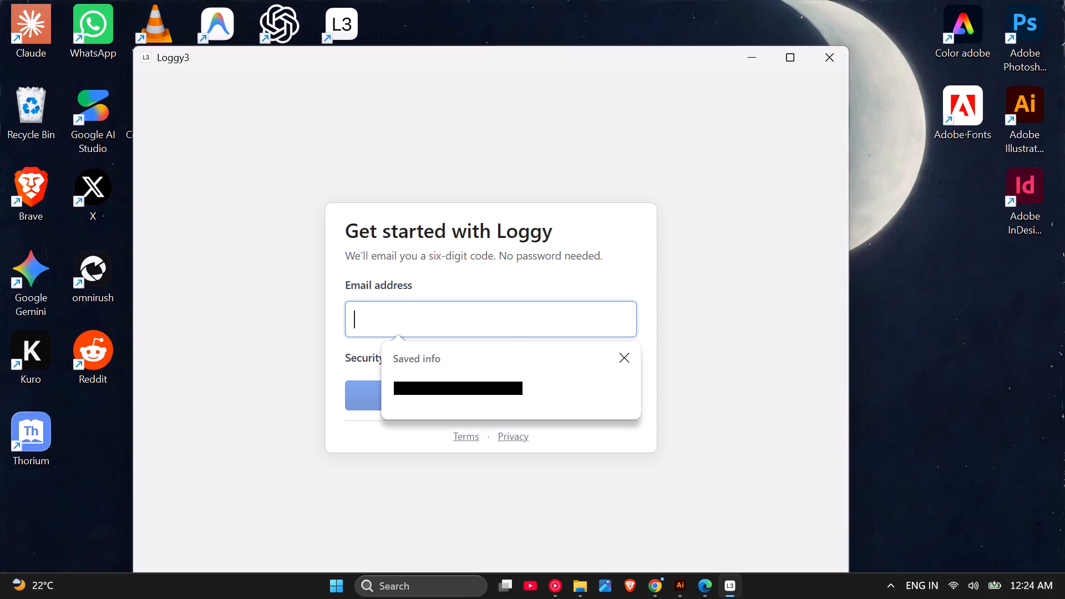
click(475, 381)
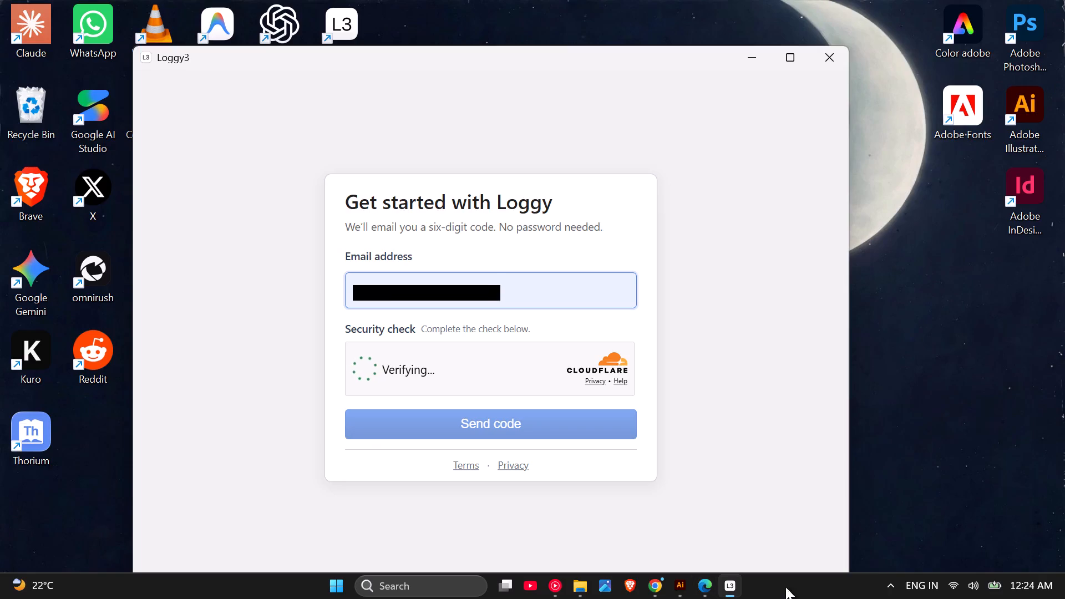
Show the hidden background apps in the system tray.
click(898, 588)
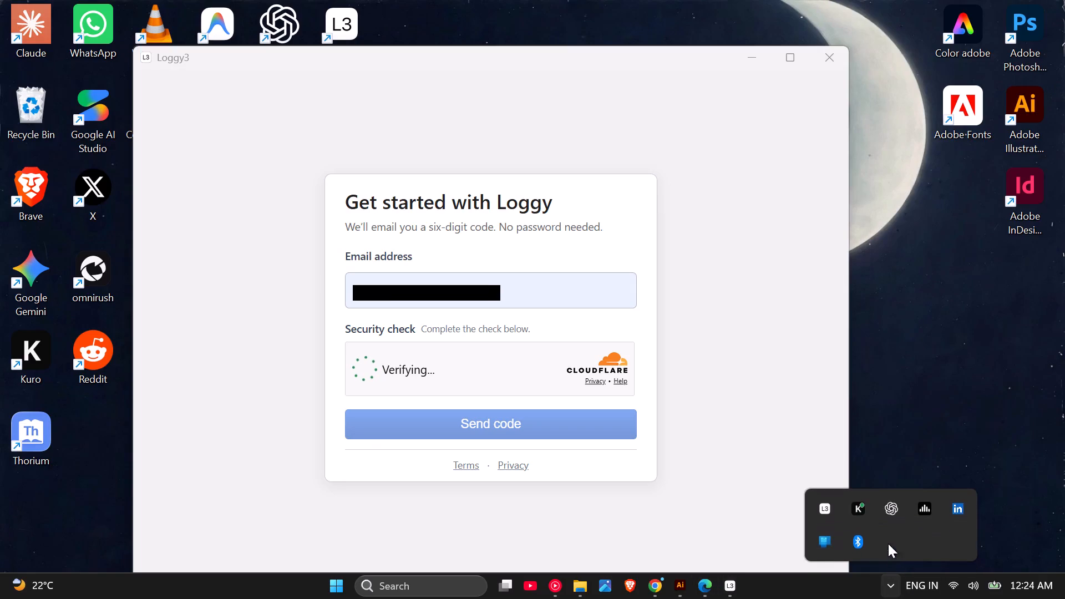